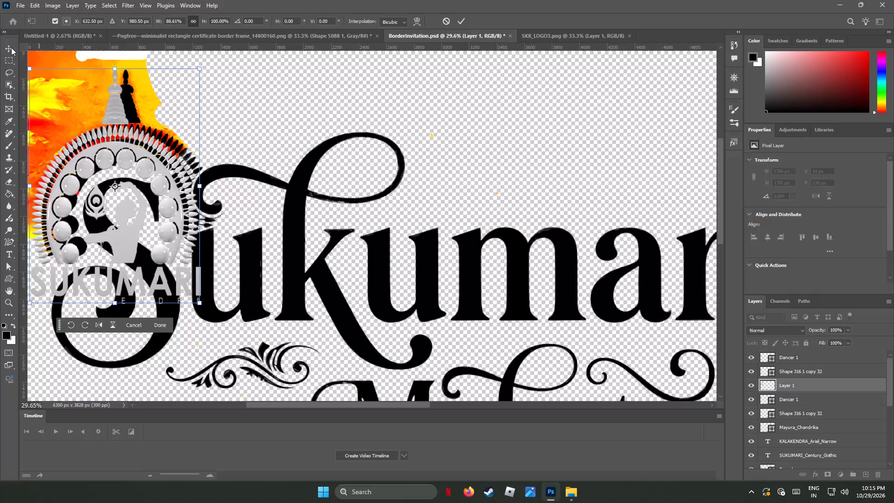
Undo the horizontal squeeze applied to the Layer 1 dancer logo.
left_click(11, 48)
key("ctrl+z")
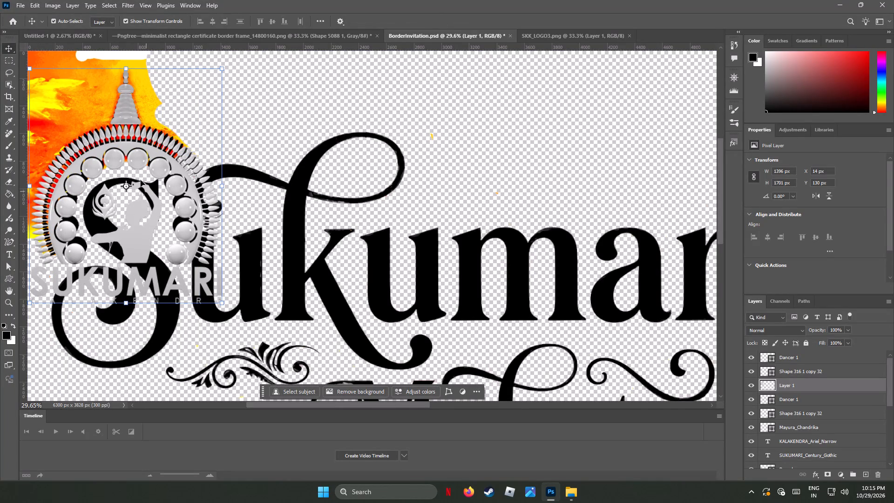
Move the dancer logo slightly right and up, and scale it proportionally to about 97.6%.
left_click(157, 168)
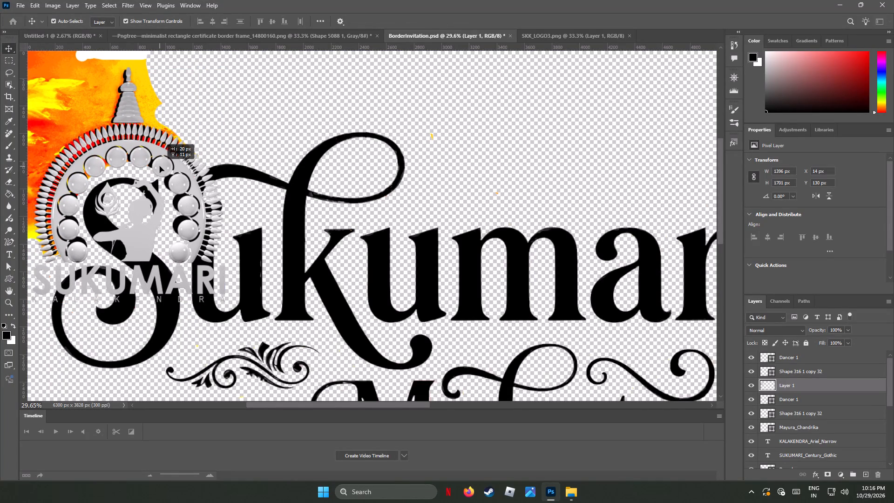
left_click_drag(225, 184, 224, 184)
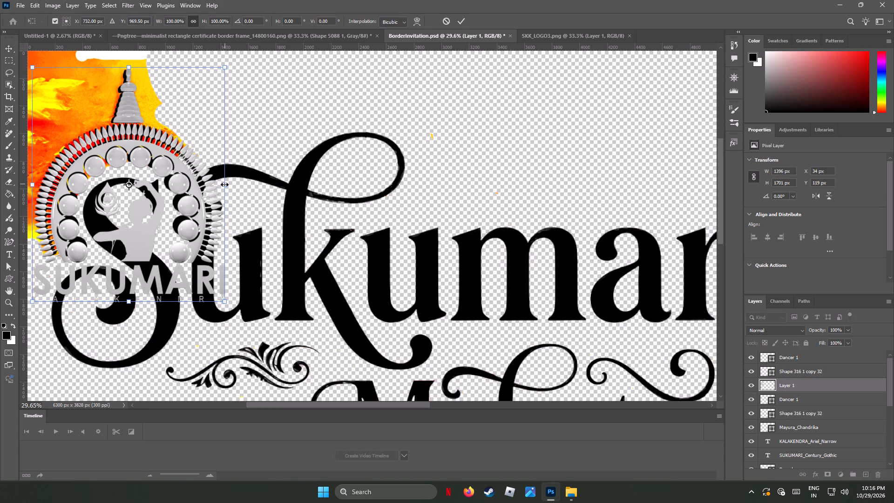
left_click_drag(224, 184, 220, 184)
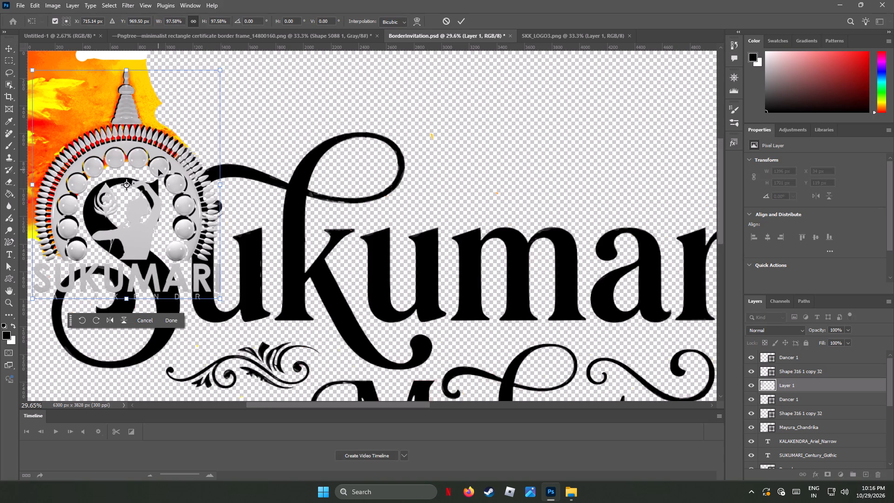
Reposition the logo around the large S so its centre sits at about X 715 px, Y 946 px.
left_click(158, 170)
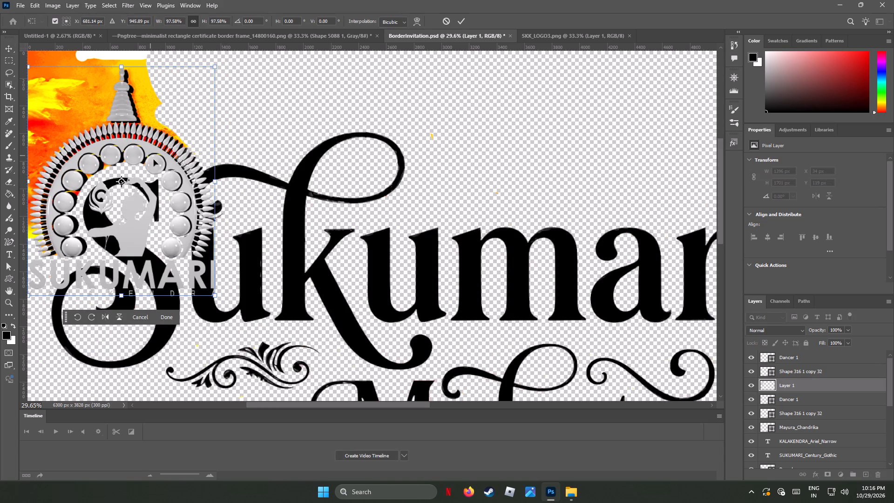
left_click_drag(155, 161, 160, 164)
left_click_drag(157, 162, 163, 168)
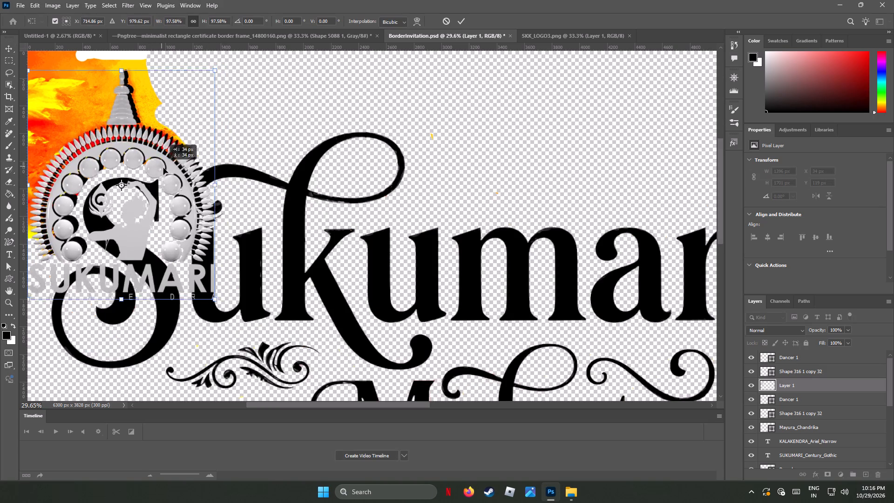
left_click_drag(163, 168, 162, 165)
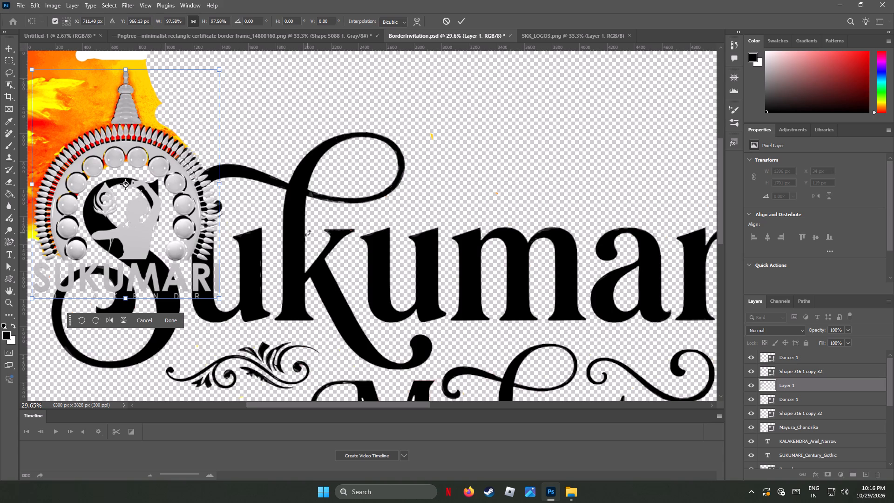
key("Up")
key("Up")
key("Up")
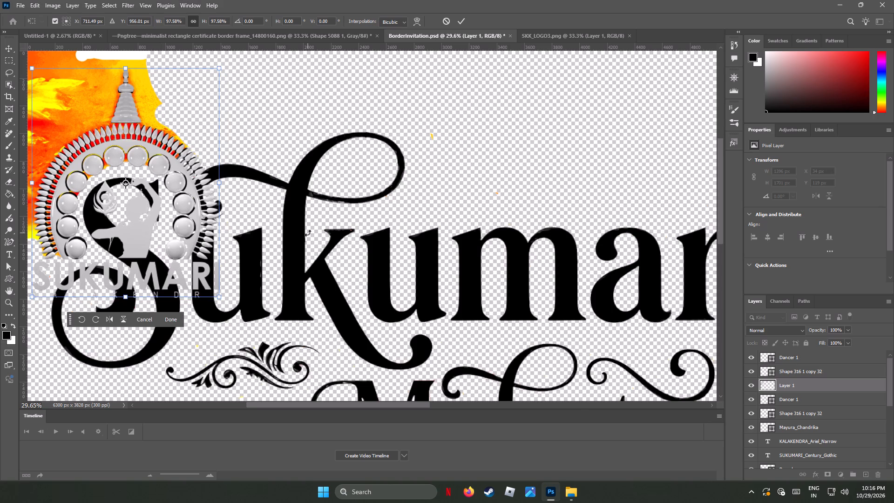
key("Up")
key("Up")
key("Right")
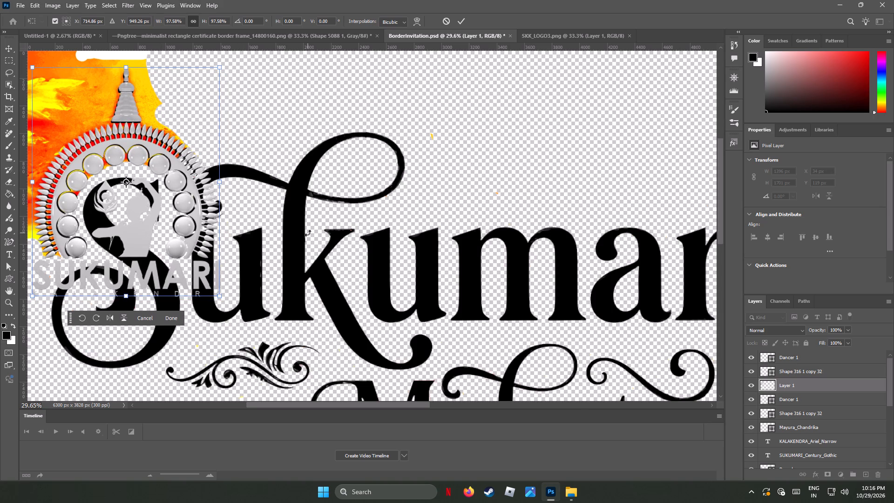
key("Up")
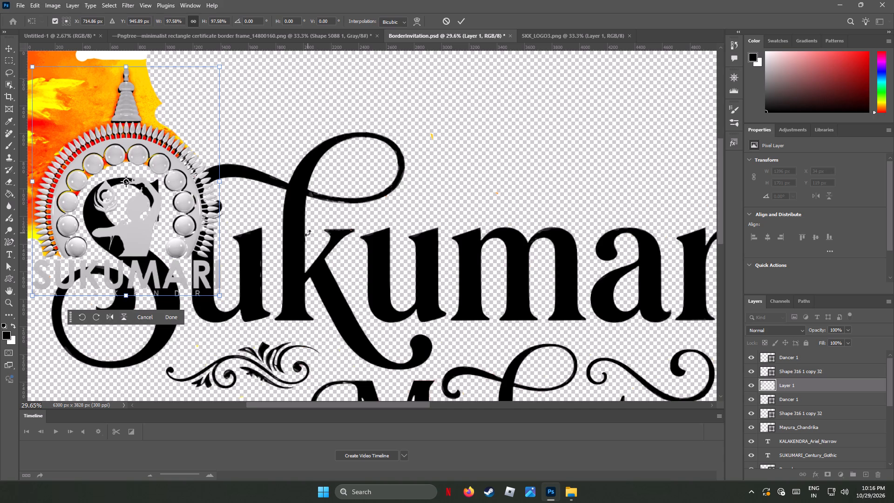
Shrink the logo further to about 95.65%, shift it slightly right and apply the transform.
left_click(220, 183)
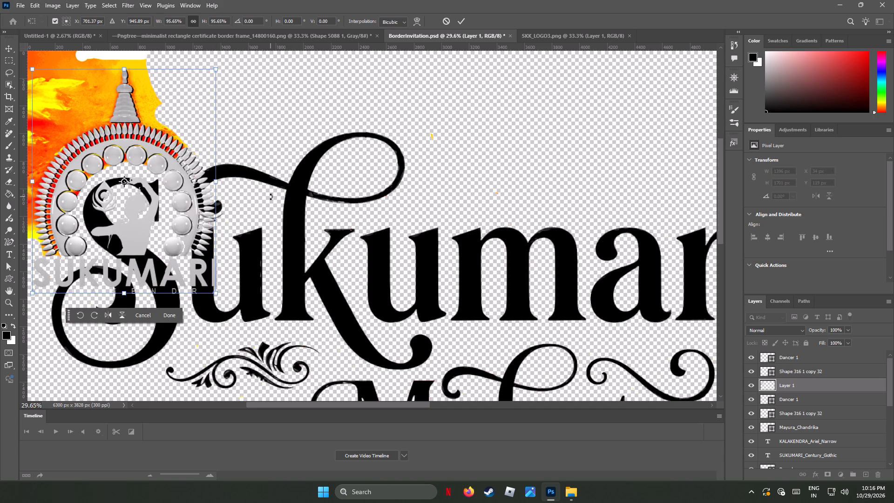
key("Right")
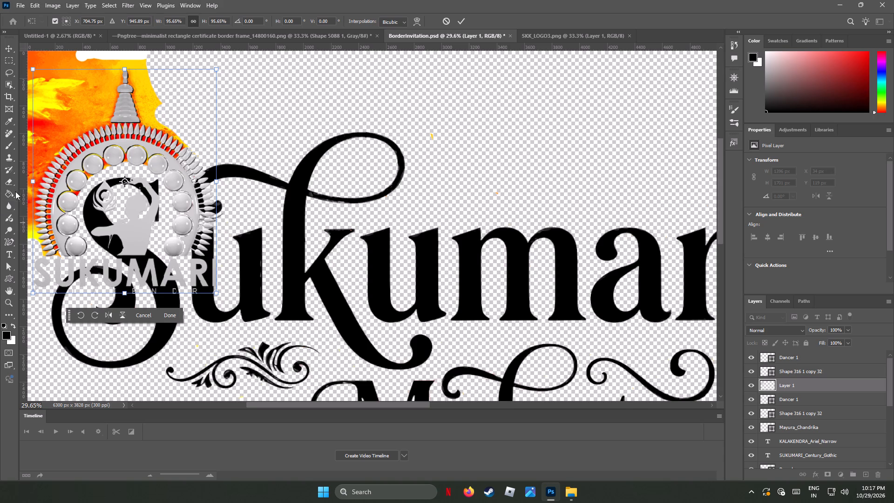
left_click(9, 179)
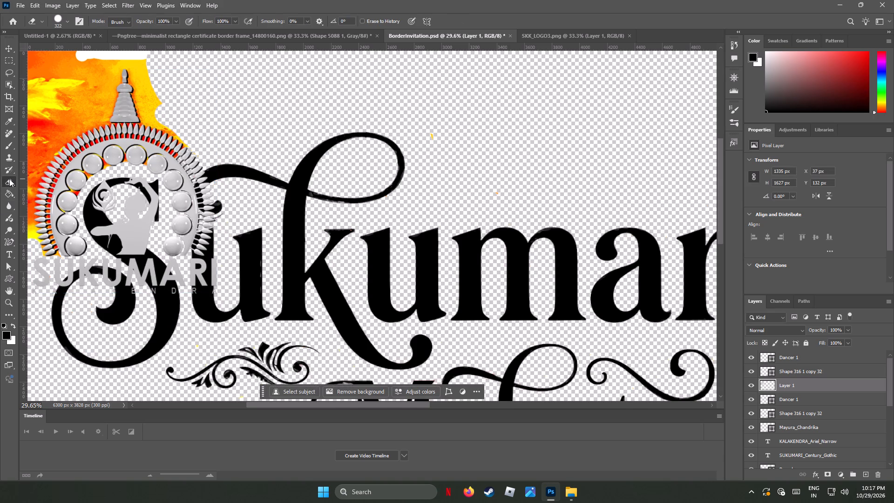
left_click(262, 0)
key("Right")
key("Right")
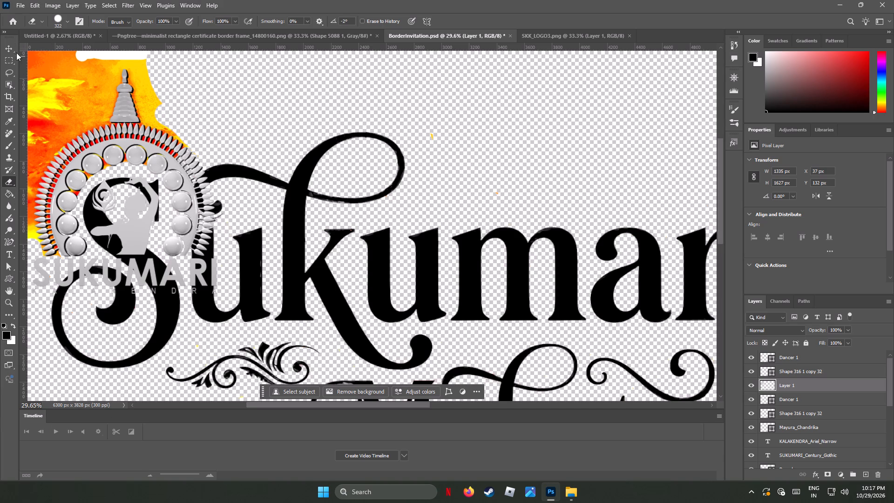
Nudge the logo right and slightly down over the S to X 48 px, Y 135 px.
left_click(7, 49)
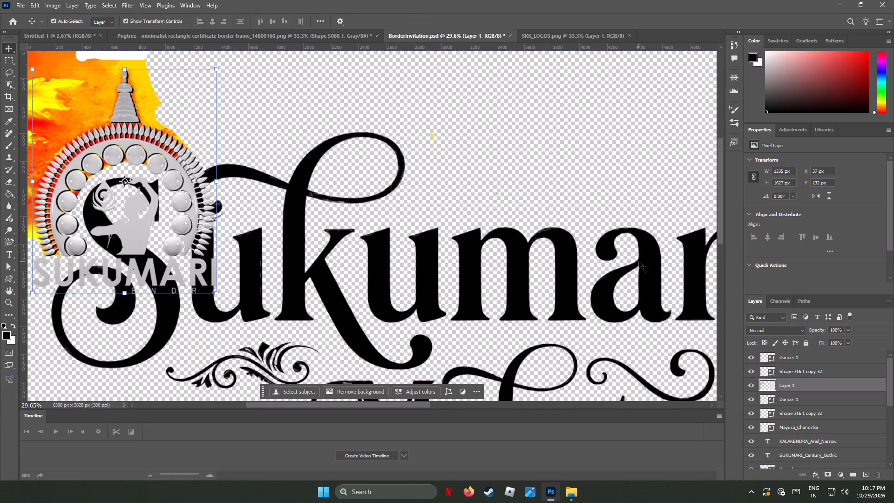
key("Right")
key("Right")
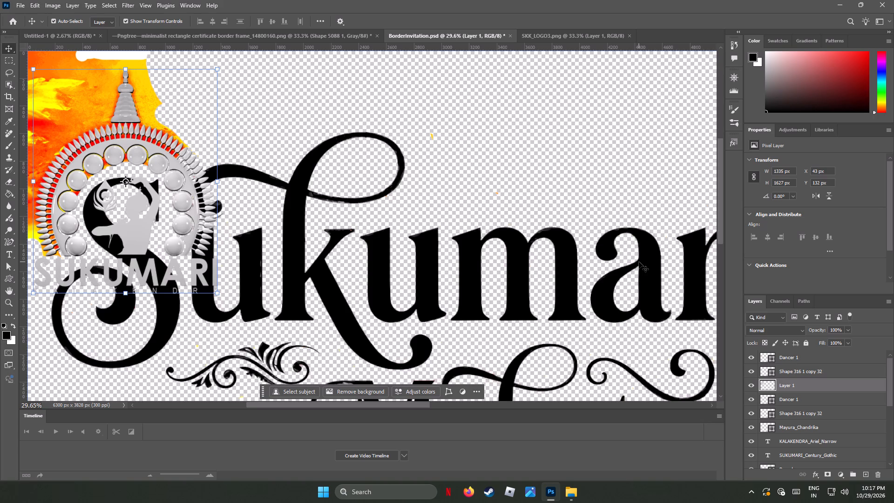
key("Right")
key("Down")
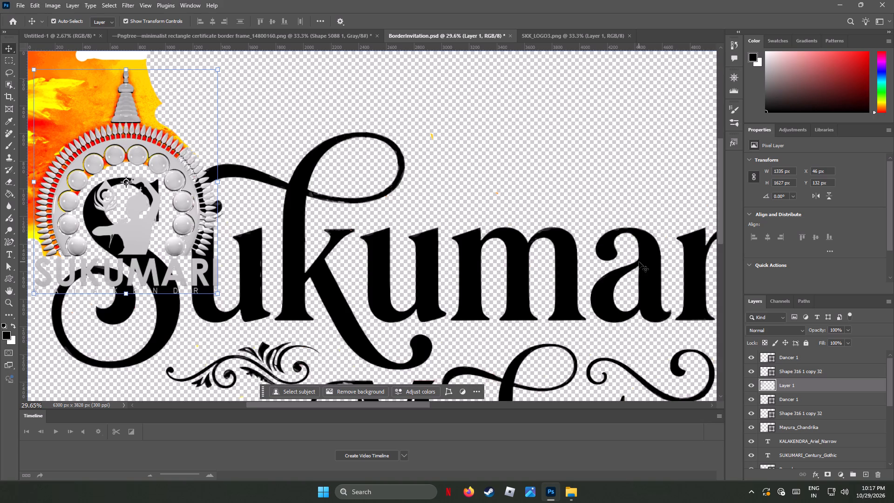
key("Left")
key("Right")
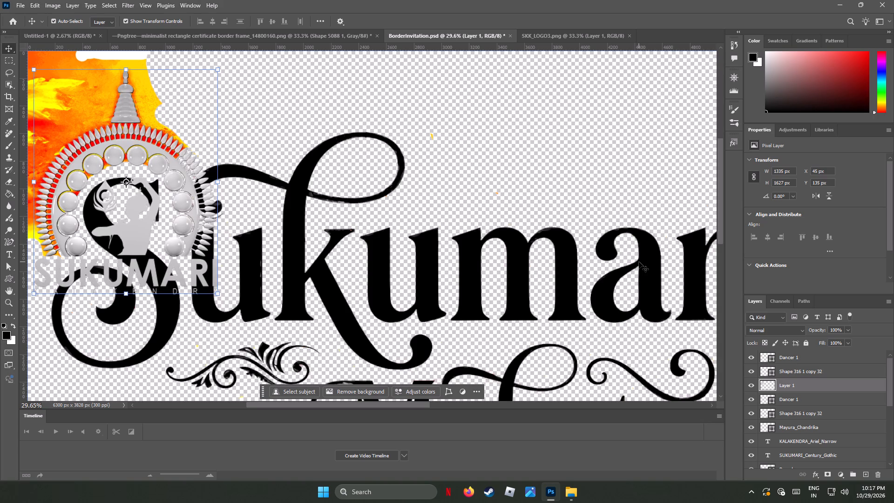
key("Right")
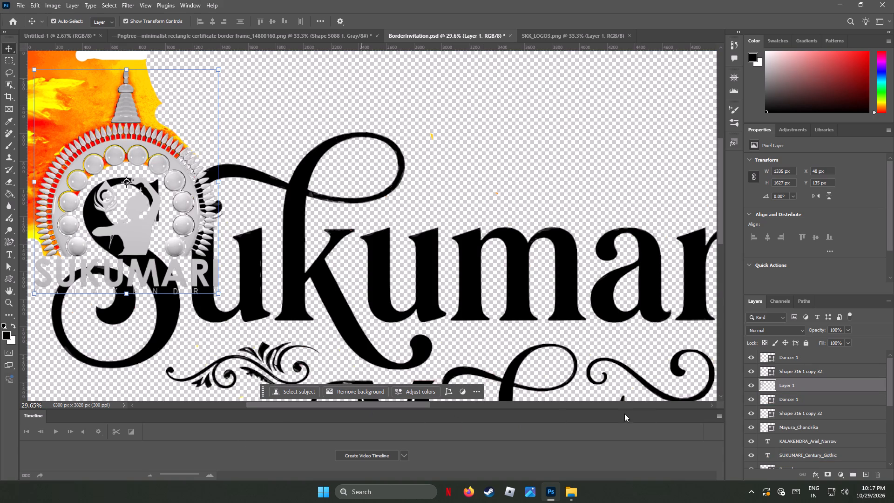
Add a Color Overlay in black (#000000) at Normal blend mode to the Layer 1 logo.
right_click(786, 381)
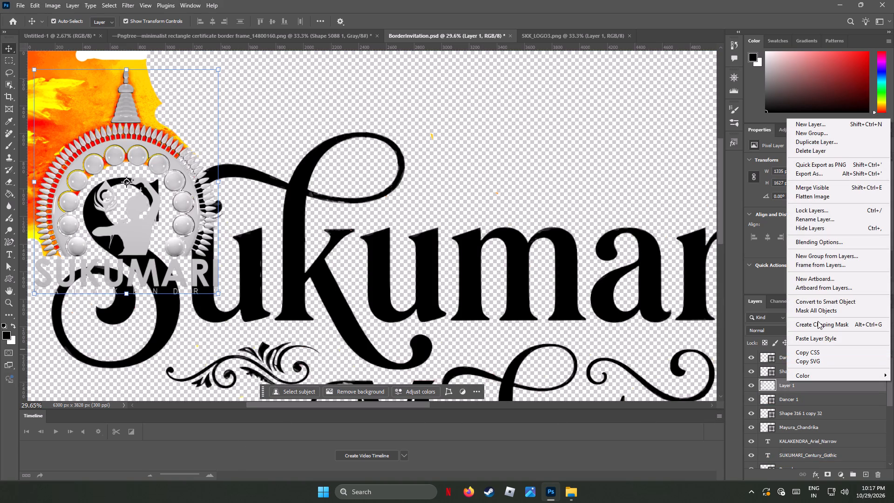
left_click(830, 238)
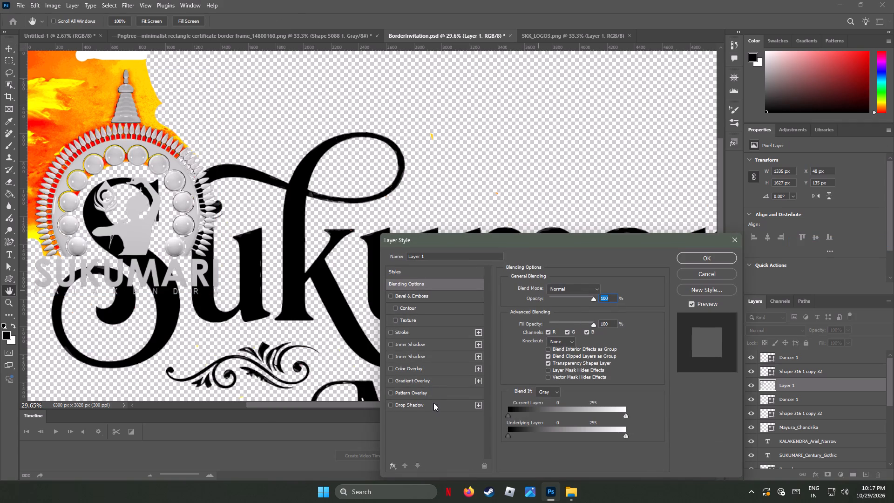
left_click(398, 366)
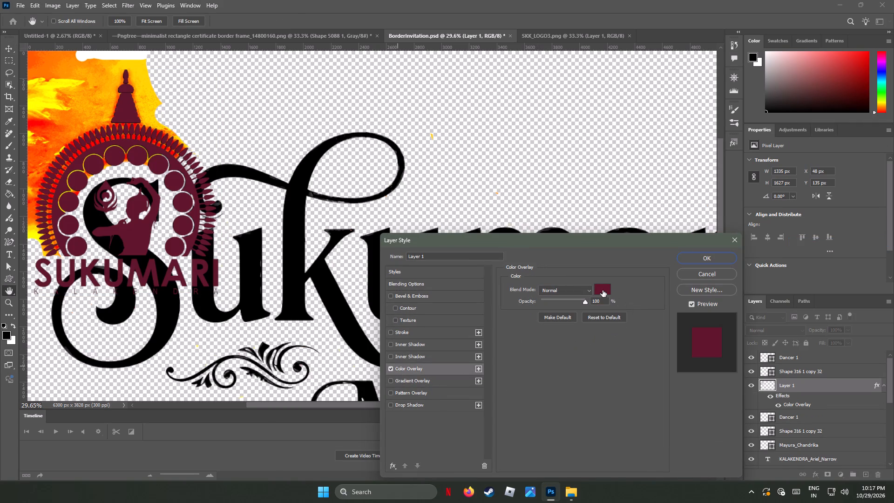
left_click(602, 289)
left_click_drag(491, 387, 565, 442)
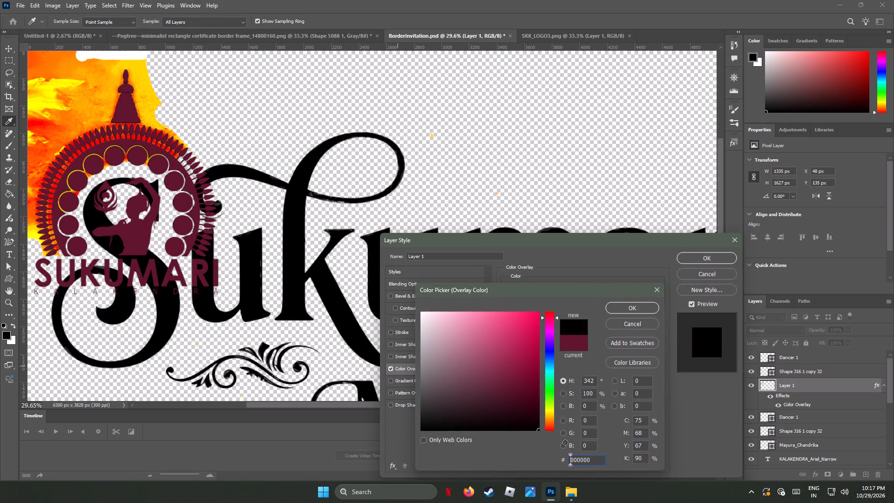
left_click_drag(565, 442, 603, 467)
left_click(637, 306)
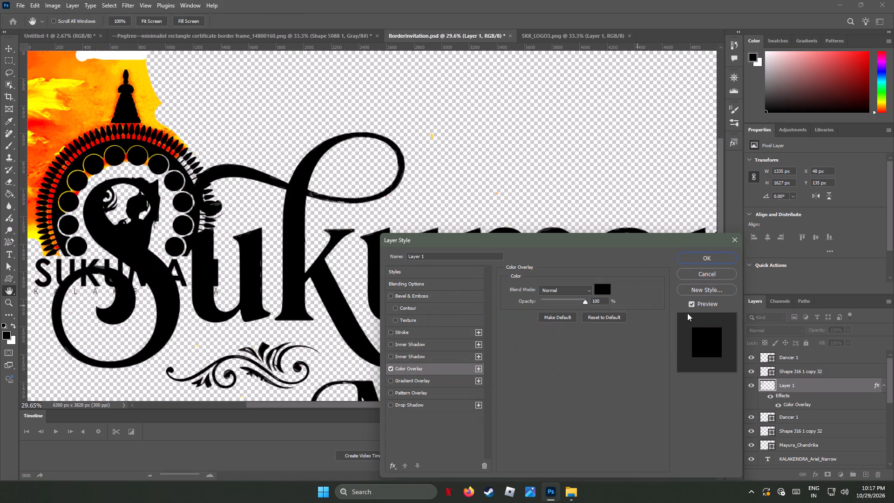
left_click(708, 255)
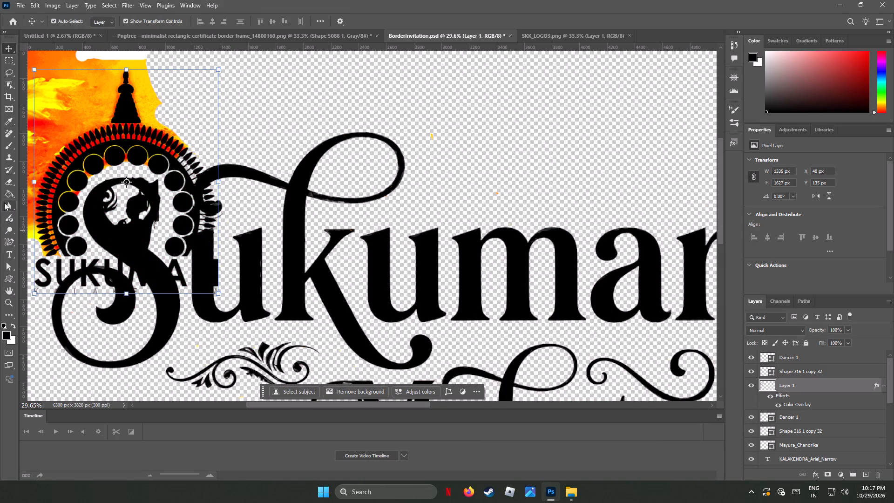
Erase the SUKUMARI KALAKENDRA lettering beneath the emblem on Layer 1, keeping the emblem itself.
left_click(9, 180)
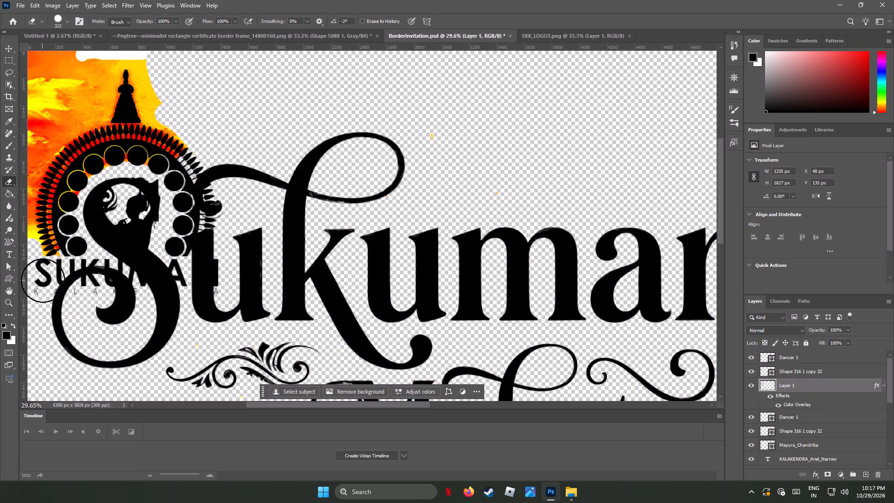
left_click(43, 279)
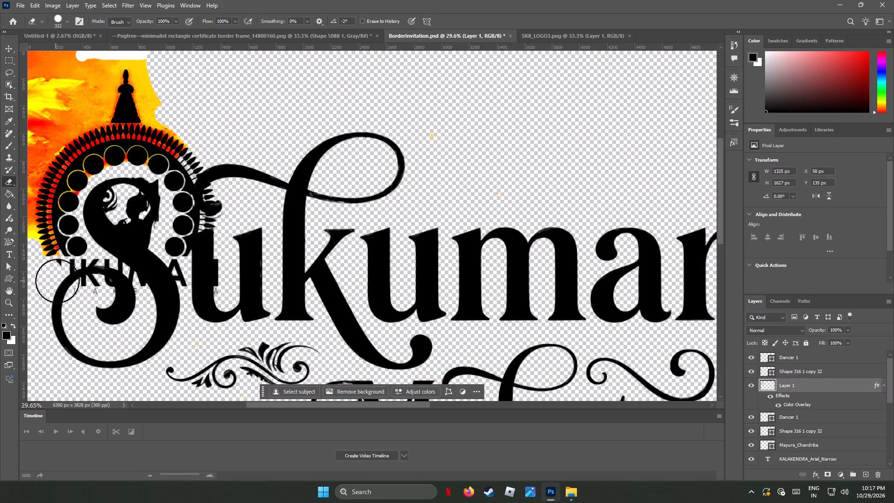
left_click_drag(59, 280, 81, 280)
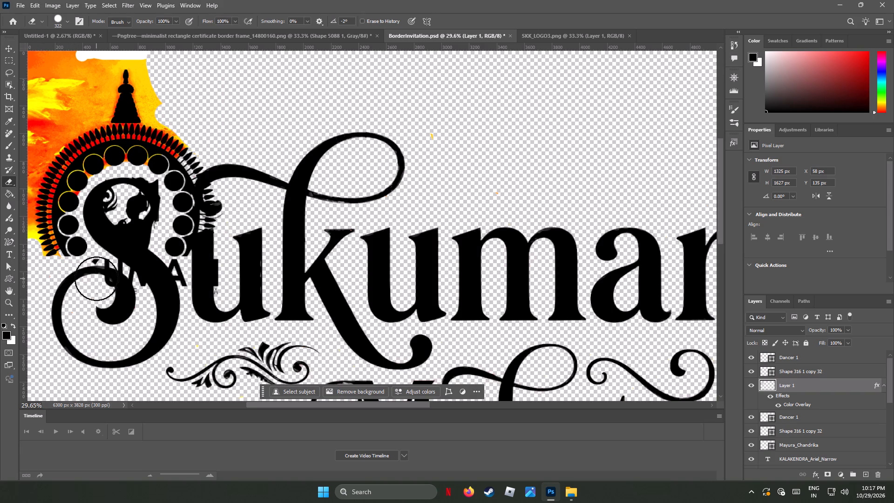
left_click_drag(96, 279, 182, 279)
key("ctrl+z")
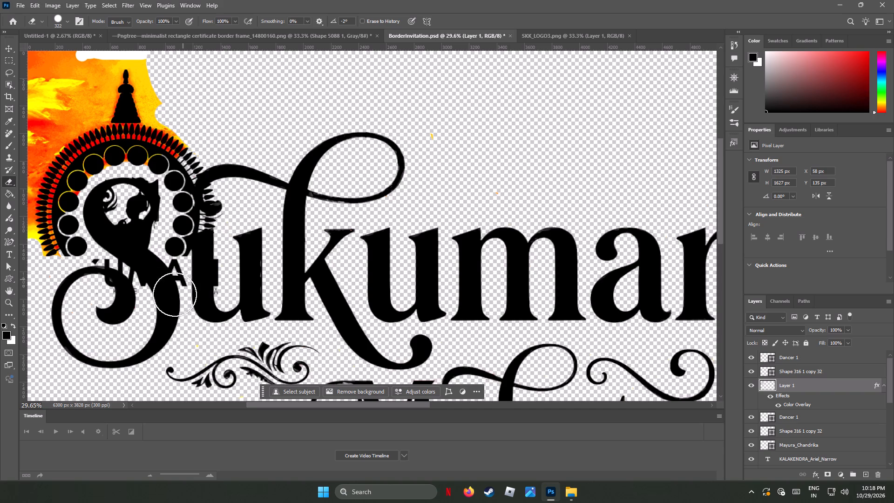
left_click(97, 278)
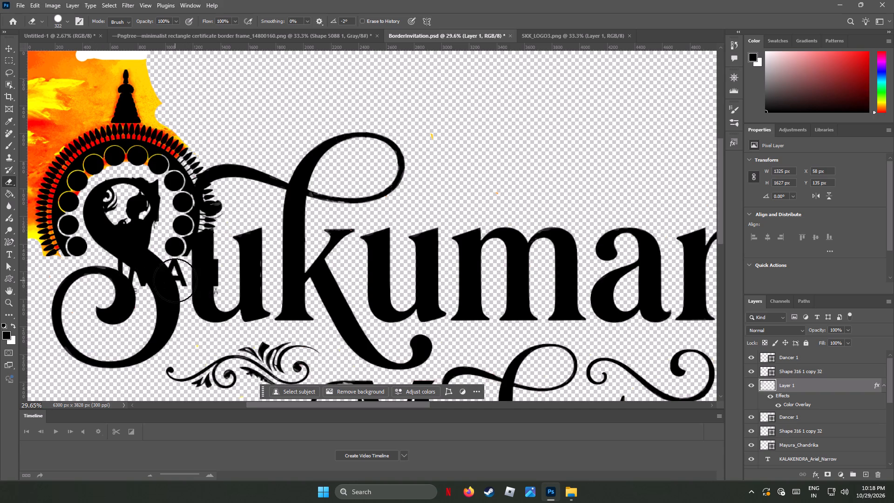
left_click_drag(175, 278, 125, 278)
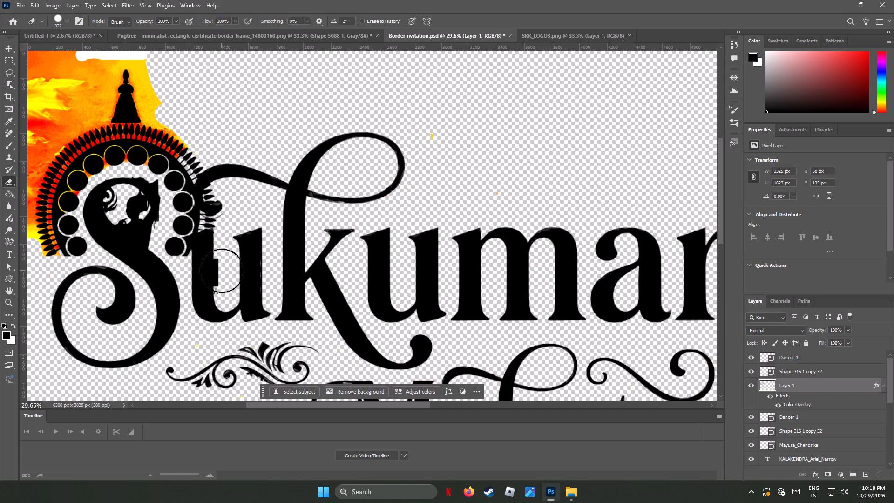
left_click(222, 270)
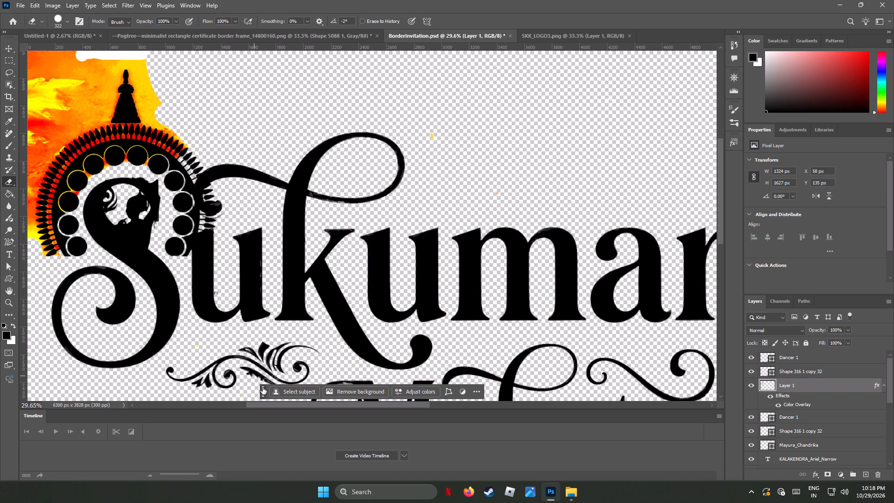
Change the Color Overlay on Layer 1 to red (#ff0000).
right_click(826, 381)
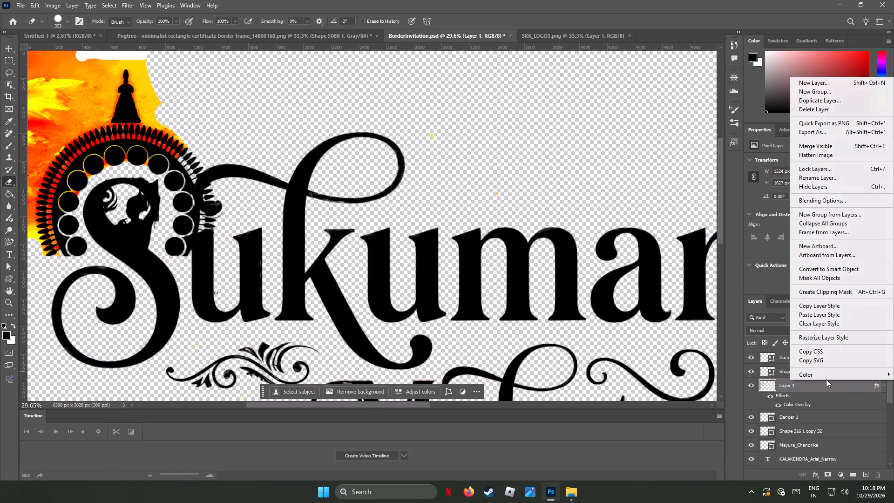
left_click(839, 202)
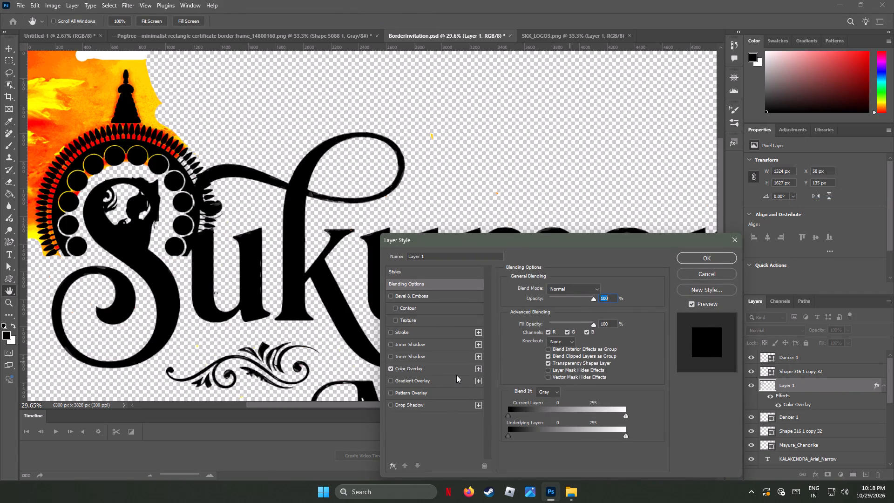
left_click(419, 370)
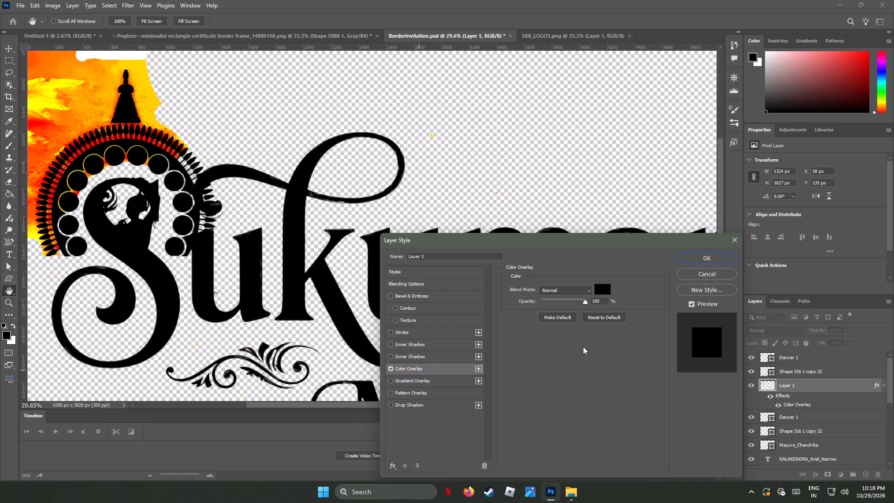
left_click(604, 289)
left_click_drag(501, 357, 566, 316)
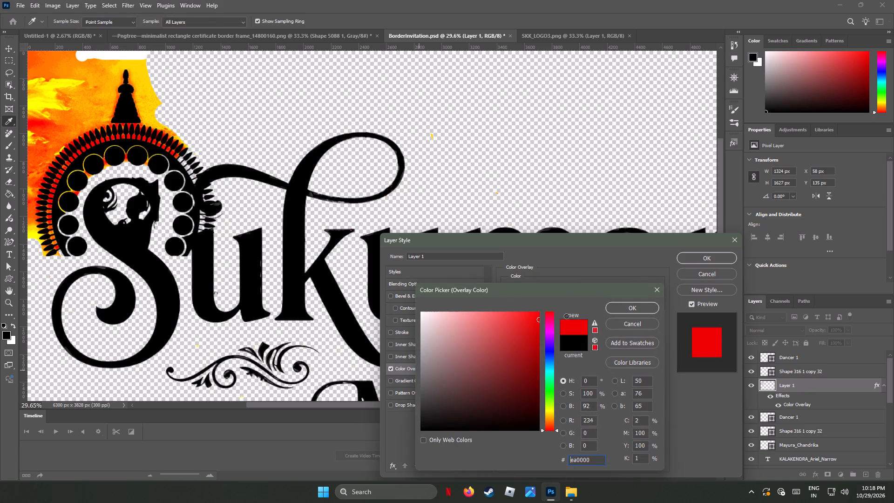
left_click_drag(566, 316, 581, 291)
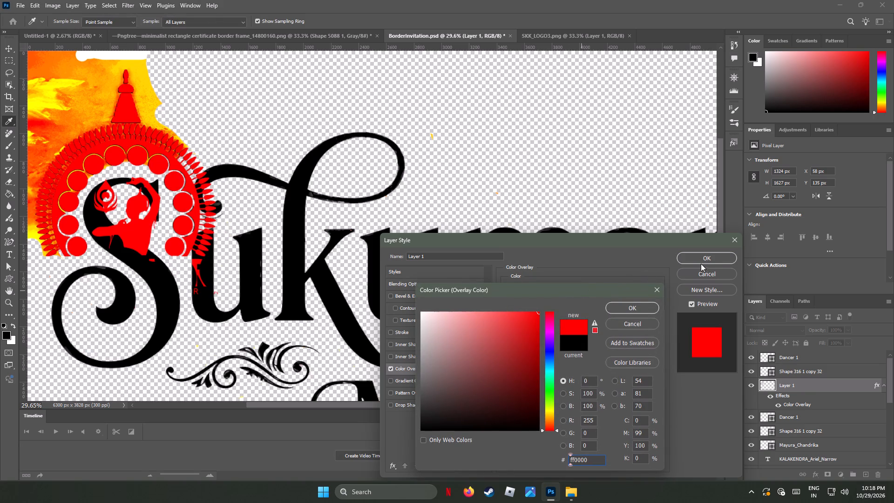
left_click(704, 256)
left_click(690, 257)
left_click(635, 306)
left_click(635, 310)
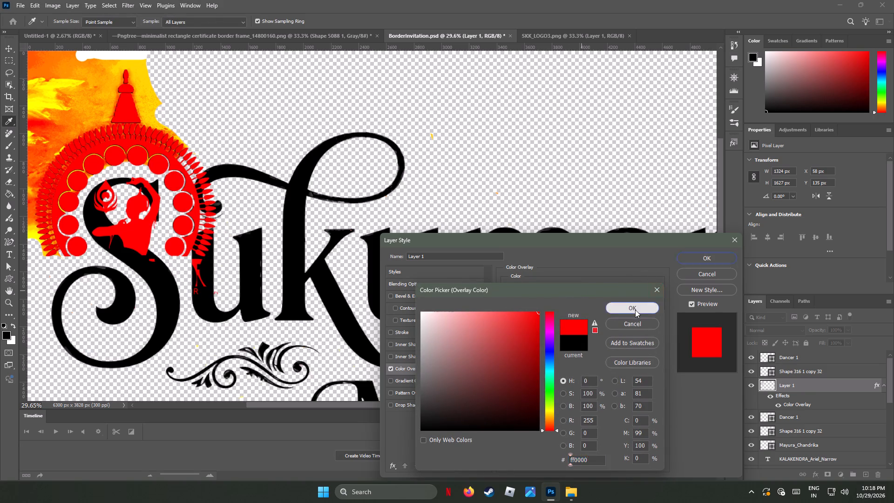
left_click(704, 256)
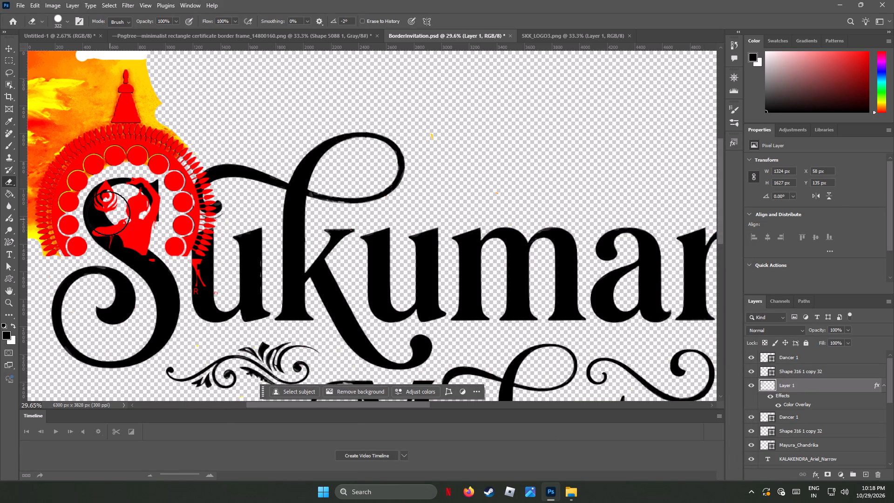
Erase the dancer figure inside the arch and the stray red remnants over the first u on Layer 1.
left_click_drag(110, 199, 115, 240)
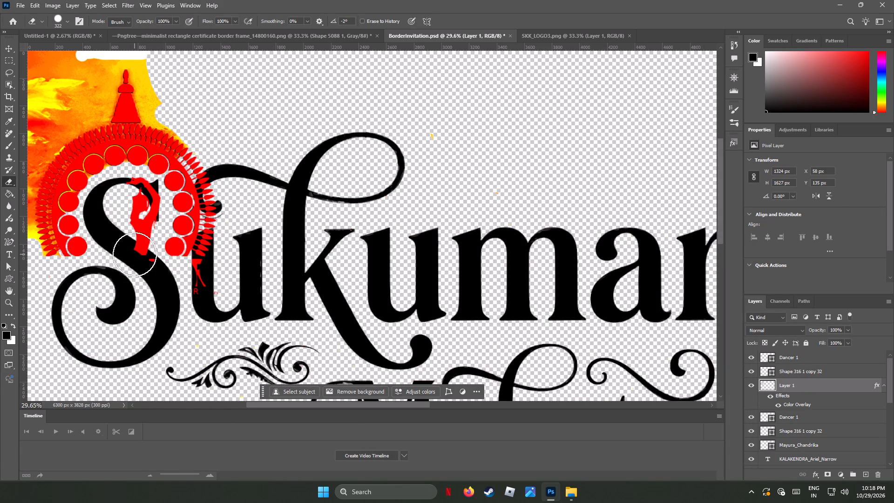
left_click_drag(135, 254, 135, 250)
left_click(138, 196)
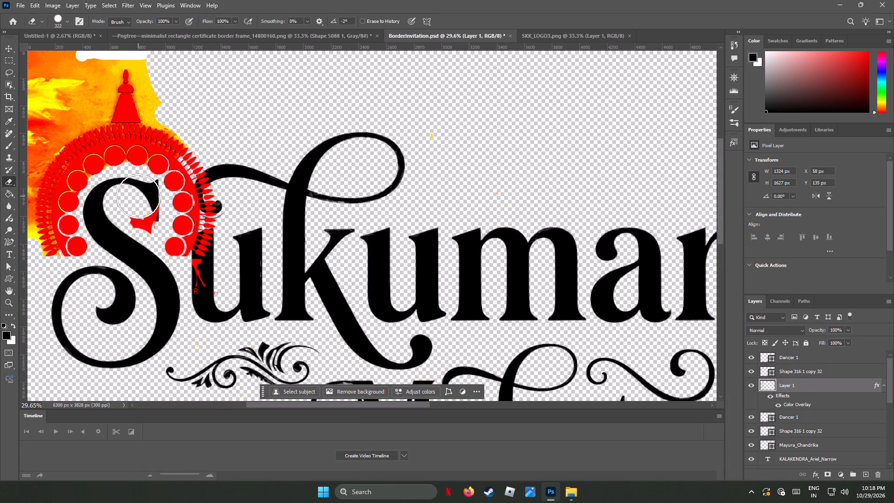
left_click_drag(142, 204, 130, 250)
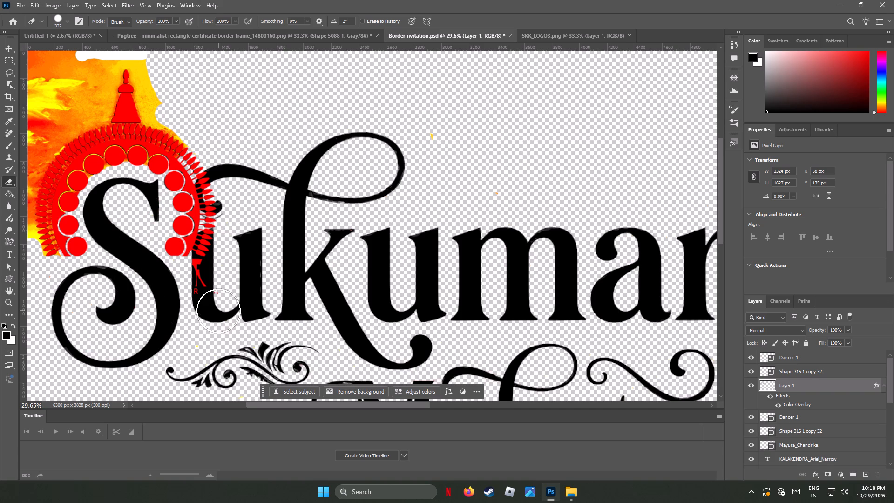
left_click(210, 271)
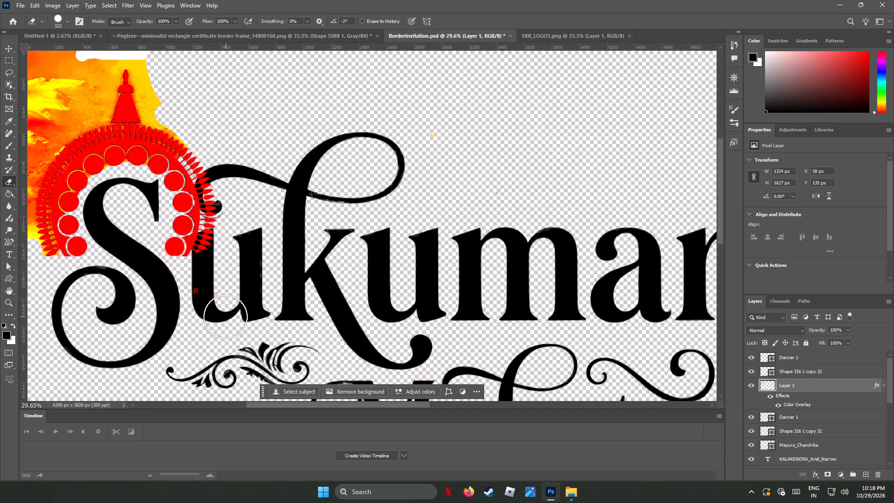
scroll(208, 264, "up", 5, "alt")
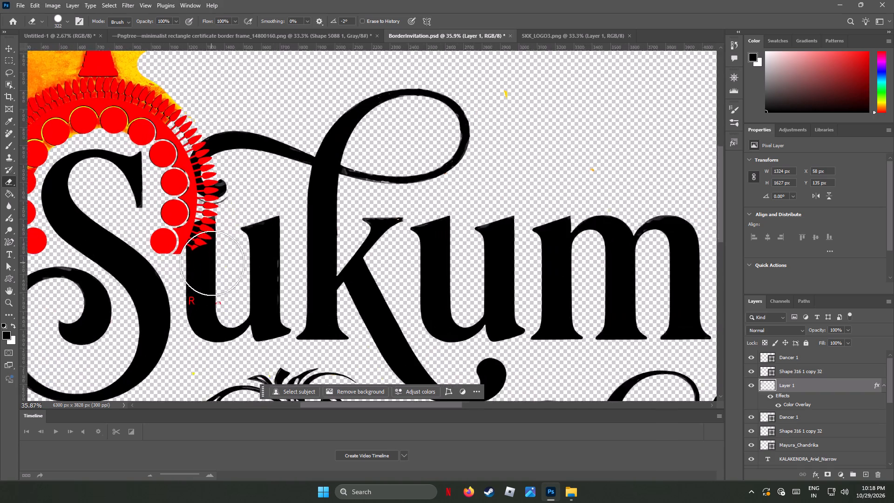
scroll(212, 263, "up", 3, "alt")
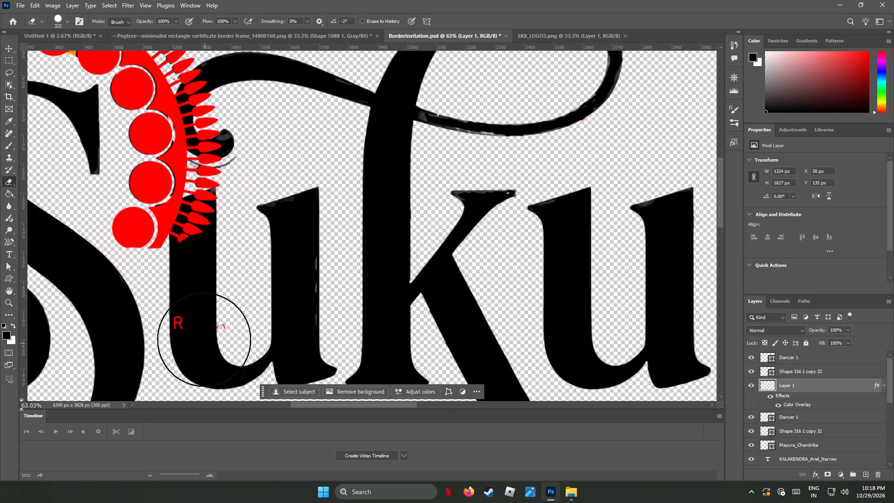
left_click(205, 330)
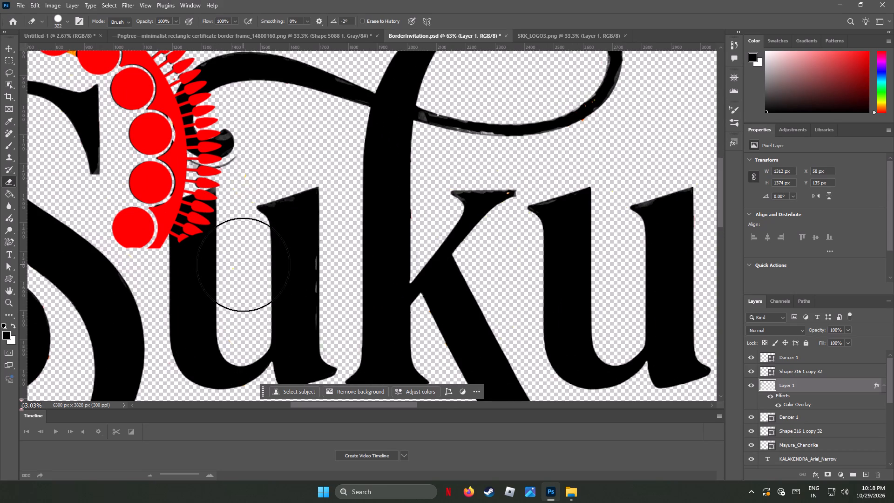
Hide Layer 1, the red arch emblem.
scroll(243, 265, "up", 3)
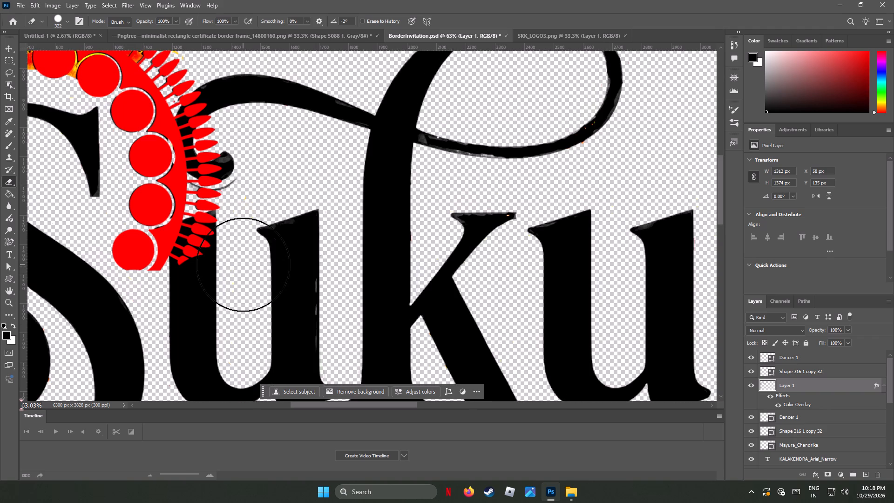
scroll(243, 265, "up", 3)
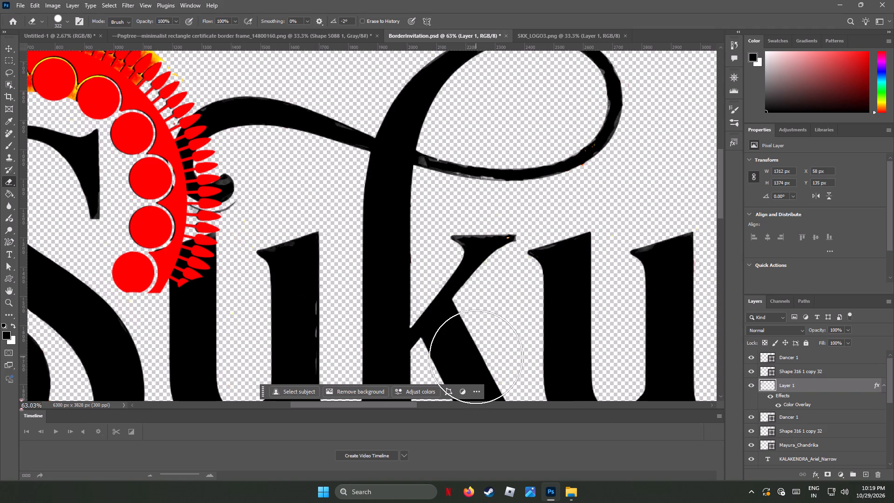
left_click(752, 385)
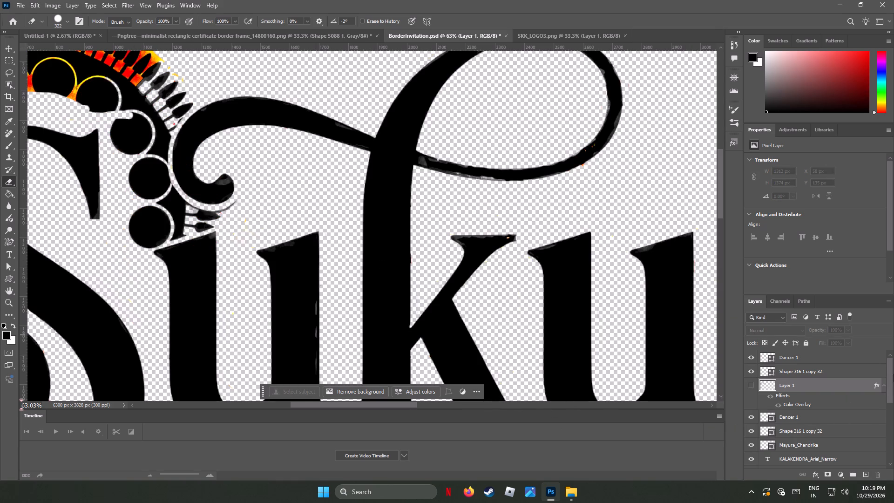
On Layer 0, erase the black pointed petals between the k's curl and the first u using a 42 px Eraser.
left_click_drag(891, 370, 893, 449)
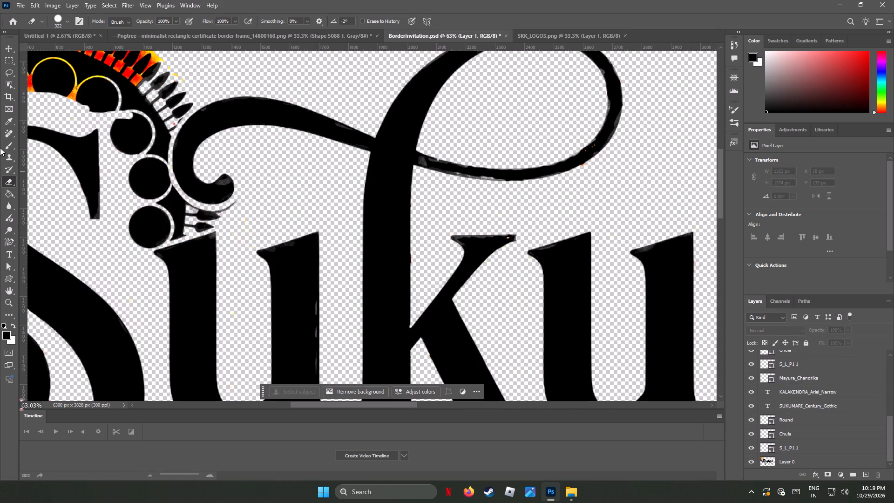
left_click(7, 49)
left_click(294, 270)
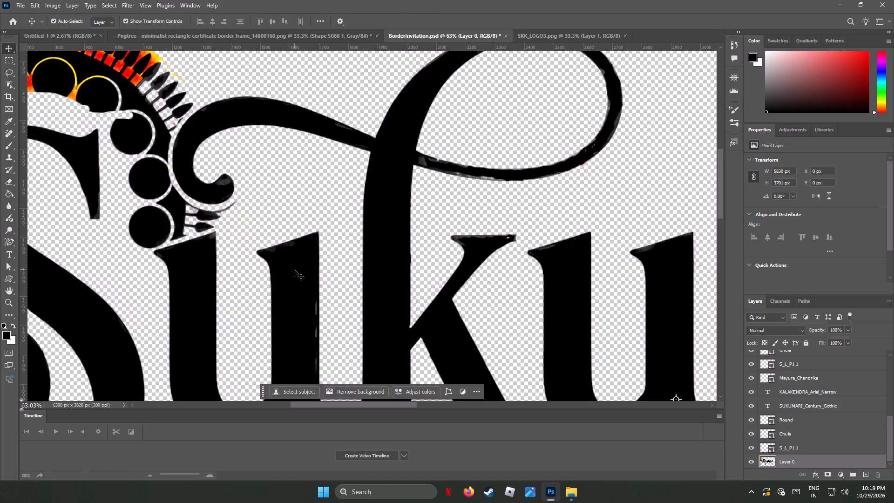
left_click(9, 180)
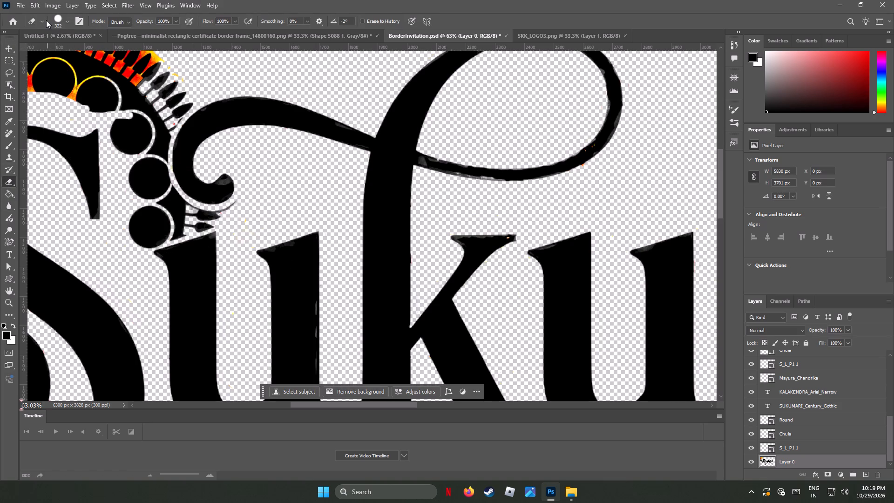
left_click(40, 20)
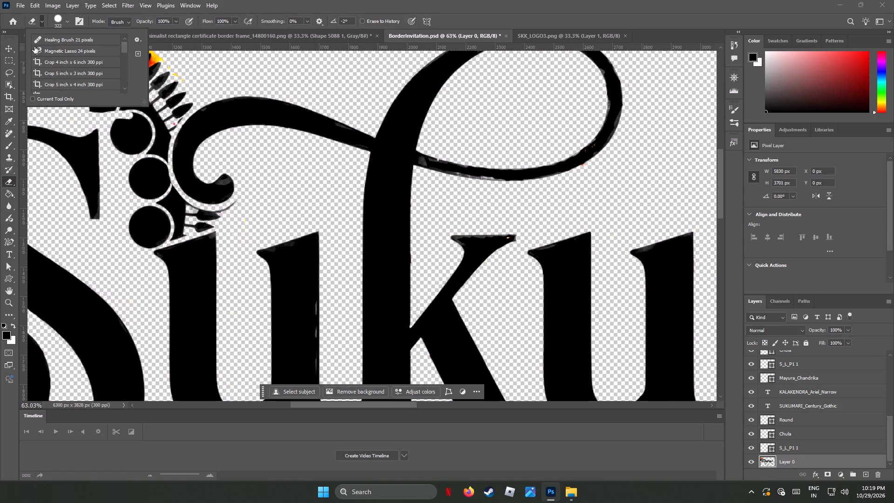
left_click(65, 18)
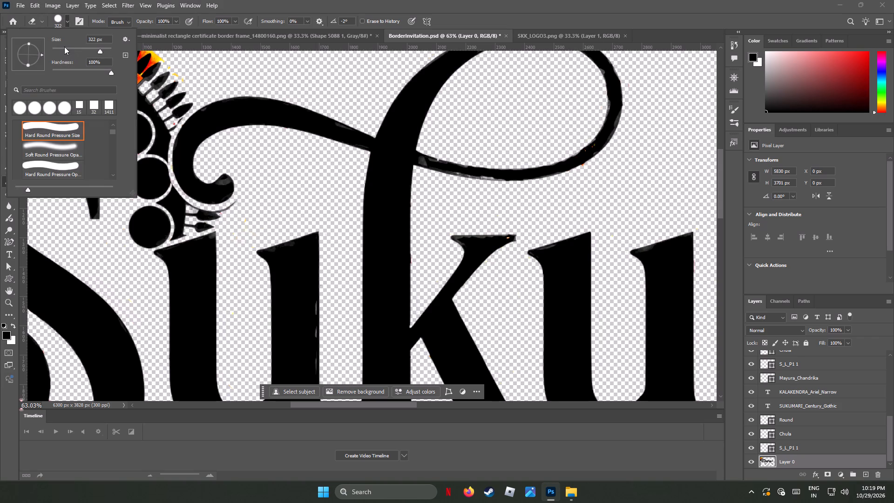
left_click(64, 47)
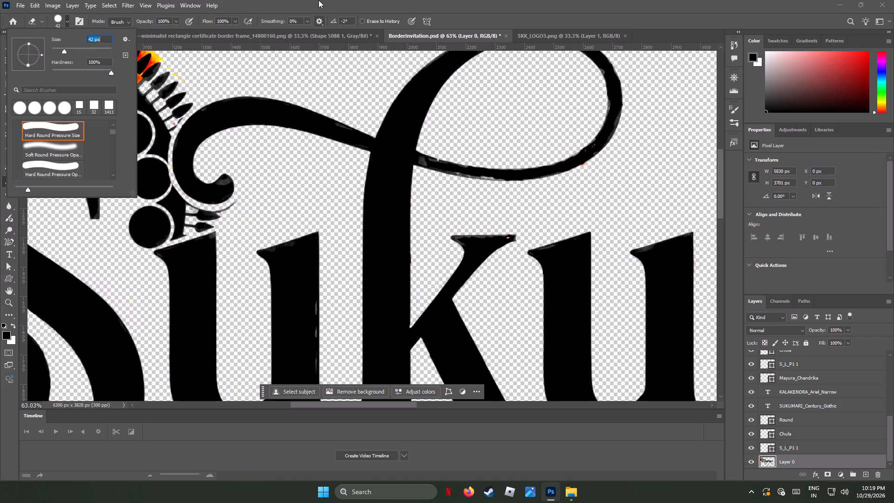
left_click(318, 0)
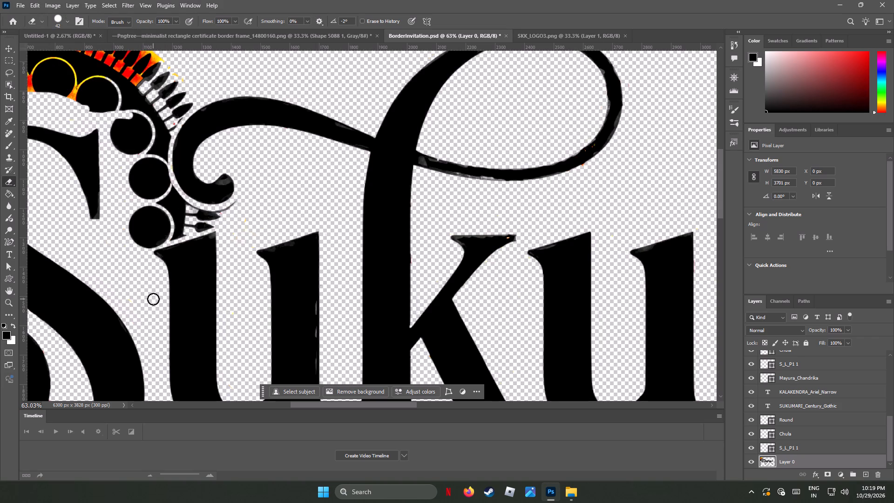
scroll(217, 222, "up", 6, "alt")
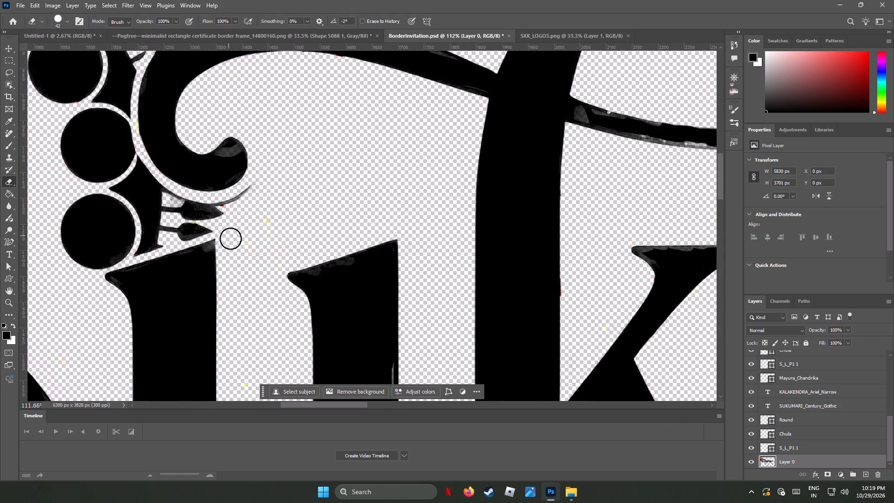
scroll(281, 217, "down", 9, "alt")
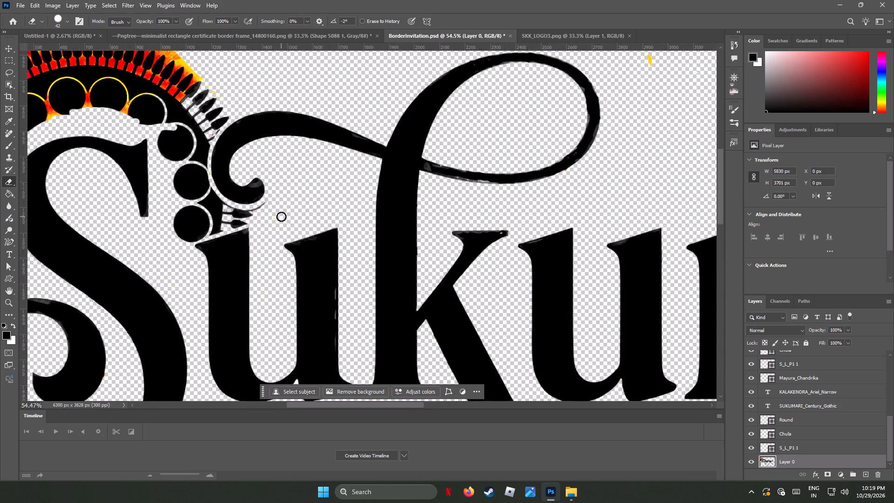
scroll(281, 217, "up", 1, "alt")
scroll(281, 217, "down", 1, "alt")
scroll(281, 217, "up", 9, "alt")
left_click_drag(250, 190, 161, 192)
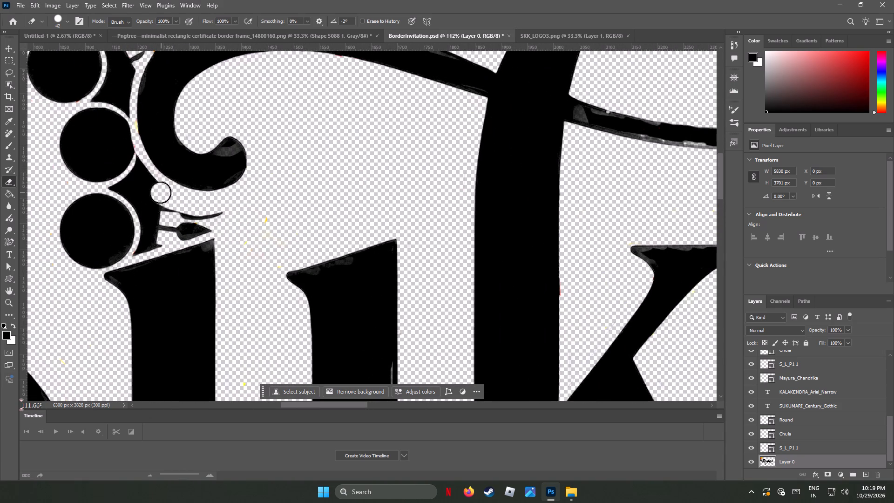
left_click_drag(225, 214, 140, 201)
left_click_drag(210, 223, 200, 228)
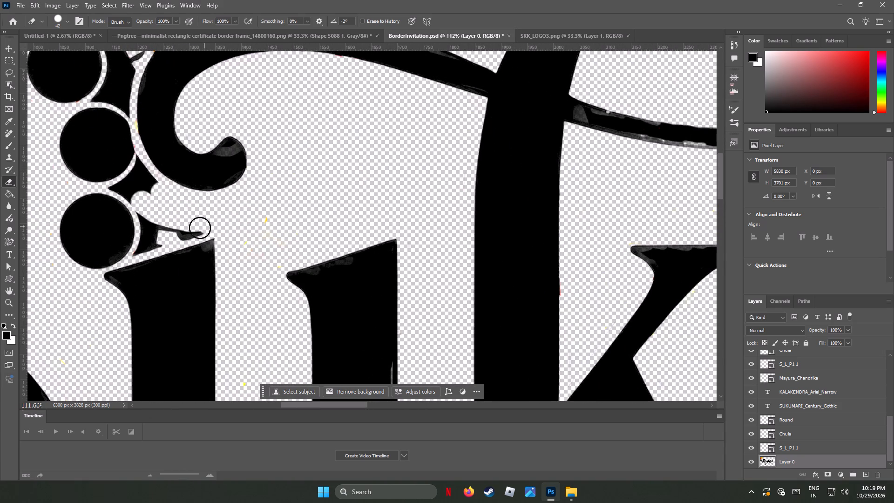
left_click_drag(200, 228, 82, 258)
Erase the lowest black circle of the old arch ornament and its leftover fragments above the first u on Layer 0.
left_click_drag(88, 262, 152, 224)
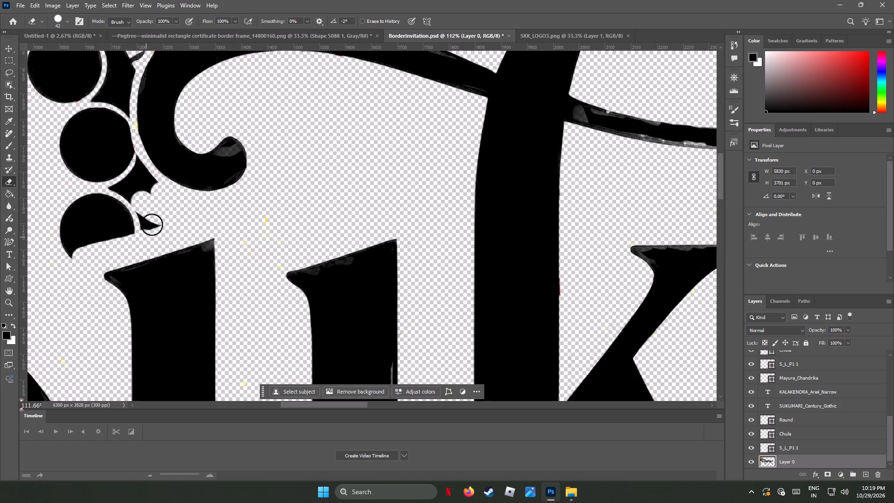
left_click_drag(152, 224, 67, 211)
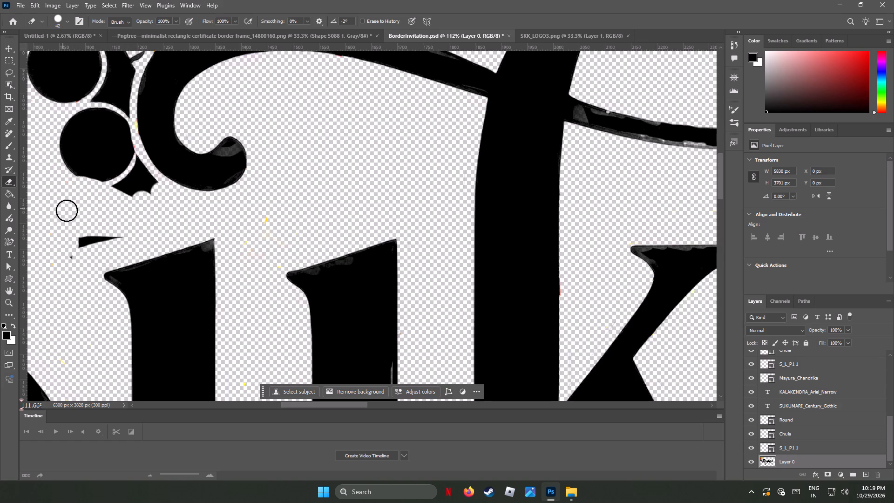
left_click_drag(67, 211, 84, 230)
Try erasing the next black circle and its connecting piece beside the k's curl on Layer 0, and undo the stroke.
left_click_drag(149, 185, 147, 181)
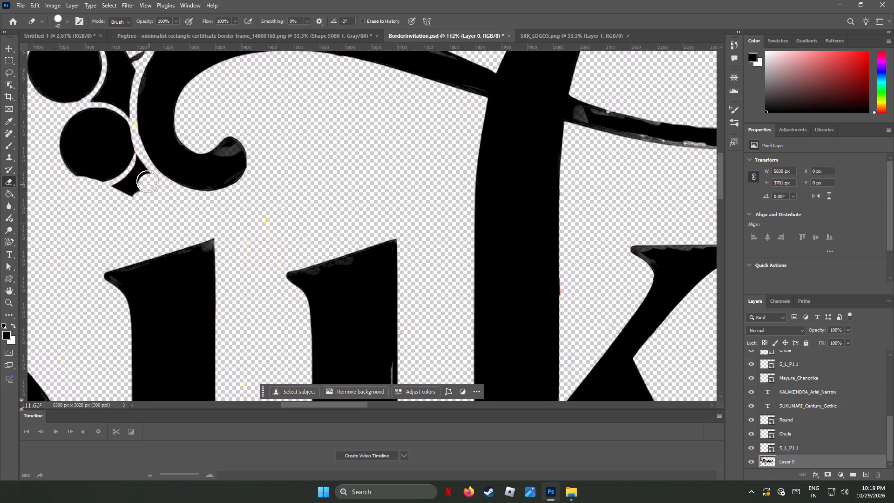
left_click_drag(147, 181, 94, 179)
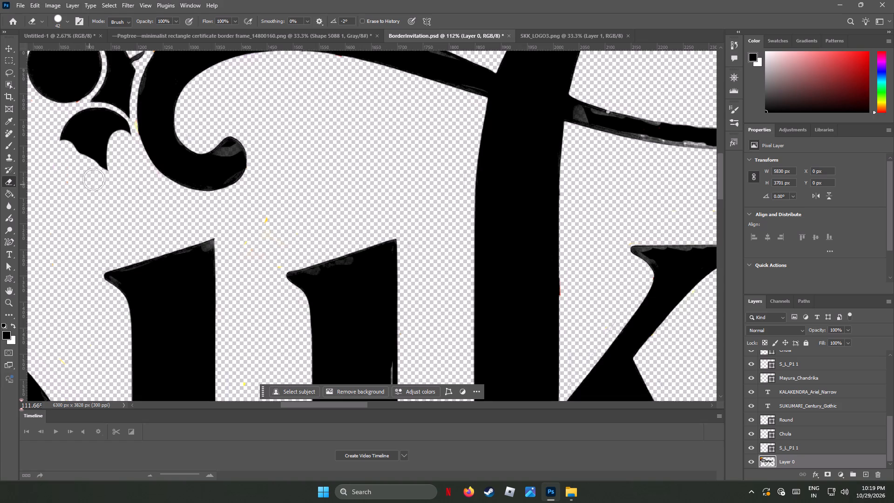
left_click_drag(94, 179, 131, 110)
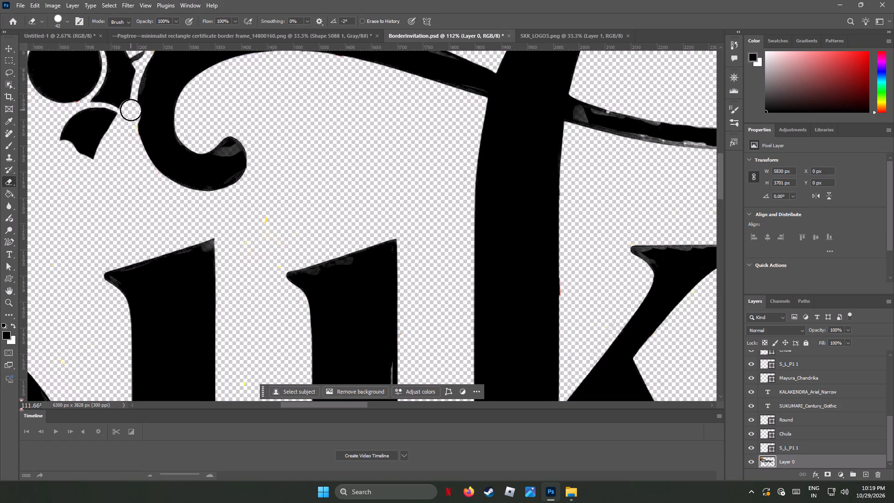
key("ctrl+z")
Erase the black circle and its connecting piece beside the k's curl on Layer 0 with the 42 px Eraser.
left_click_drag(149, 183, 125, 141)
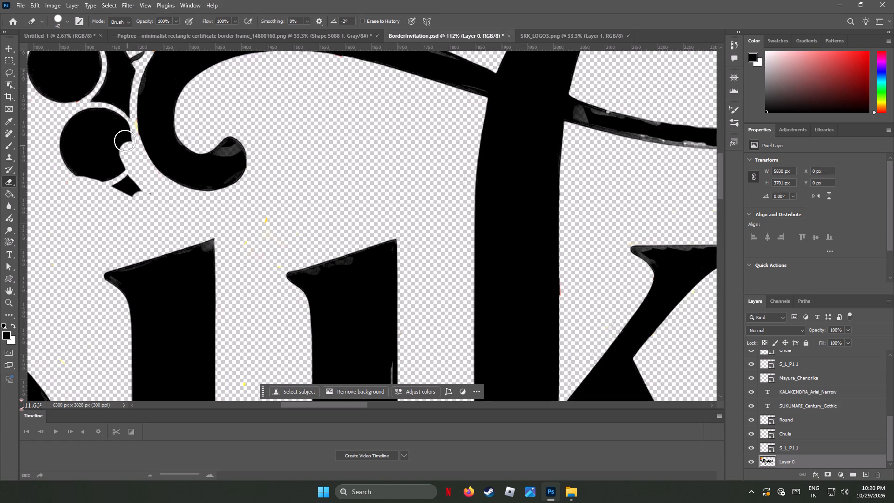
left_click_drag(125, 141, 64, 144)
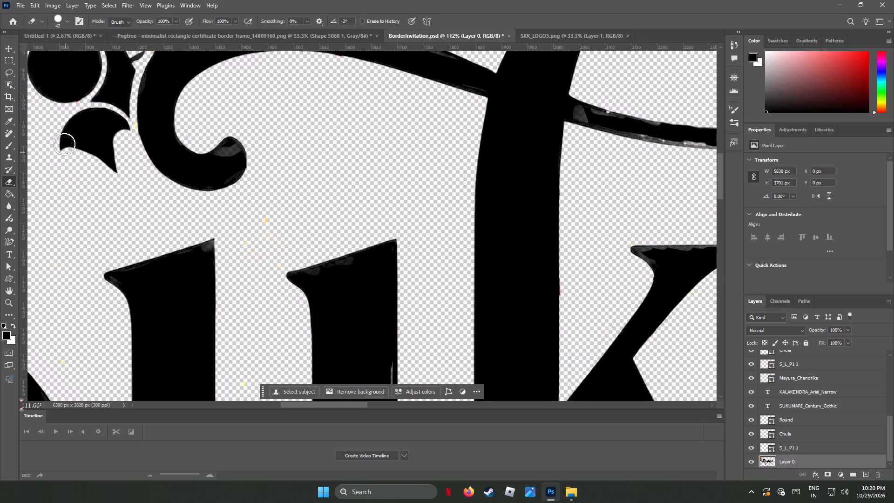
left_click_drag(64, 144, 111, 127)
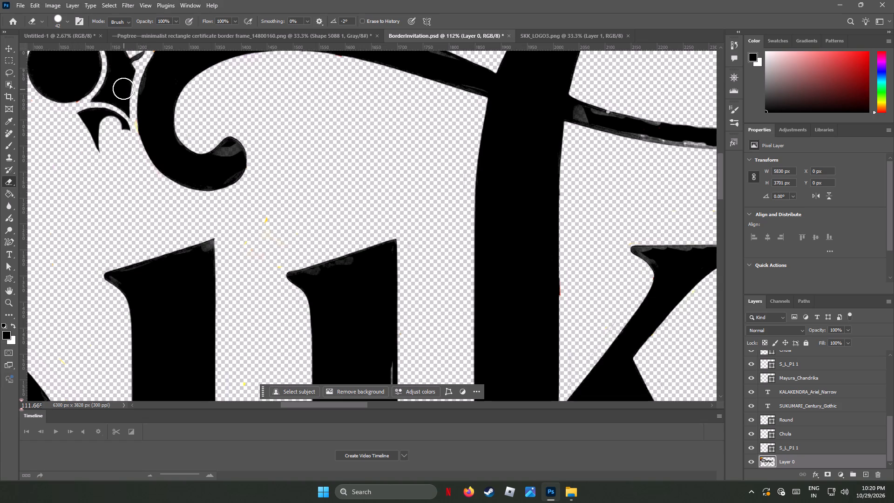
left_click_drag(123, 88, 92, 132)
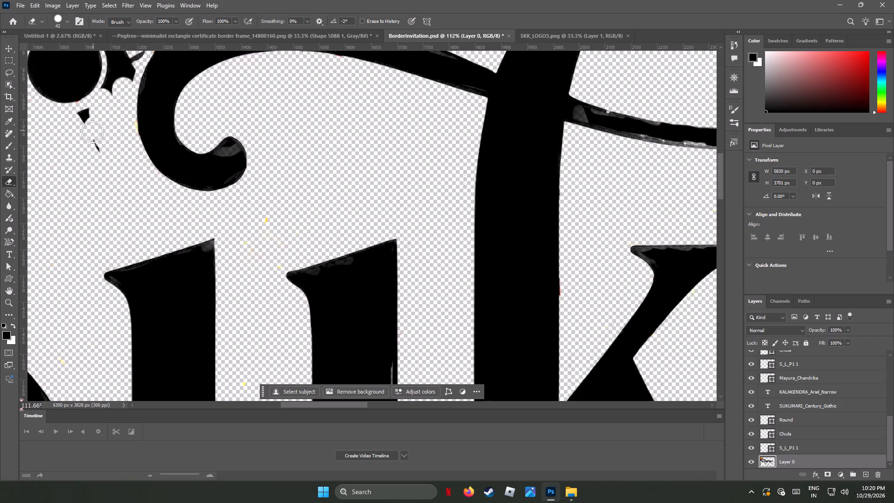
left_click_drag(92, 132, 97, 156)
Erase the next black circle, its band and the pointed petals up to the red-orange section beside the k's curl on Layer 0.
scroll(97, 155, "up", 3)
scroll(97, 155, "down", 1)
scroll(97, 155, "up", 5)
scroll(97, 155, "down", 1)
scroll(97, 155, "up", 1)
scroll(97, 155, "down", 1)
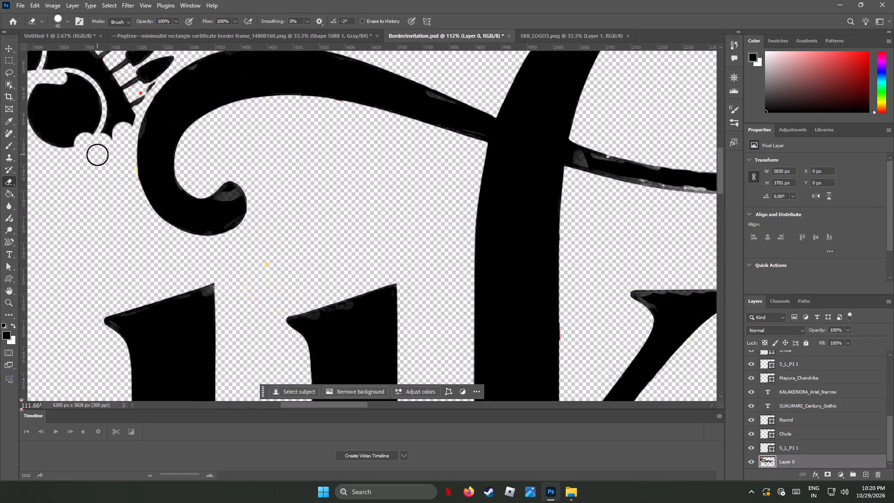
scroll(97, 155, "up", 2)
scroll(97, 155, "down", 1)
scroll(97, 155, "up", 12)
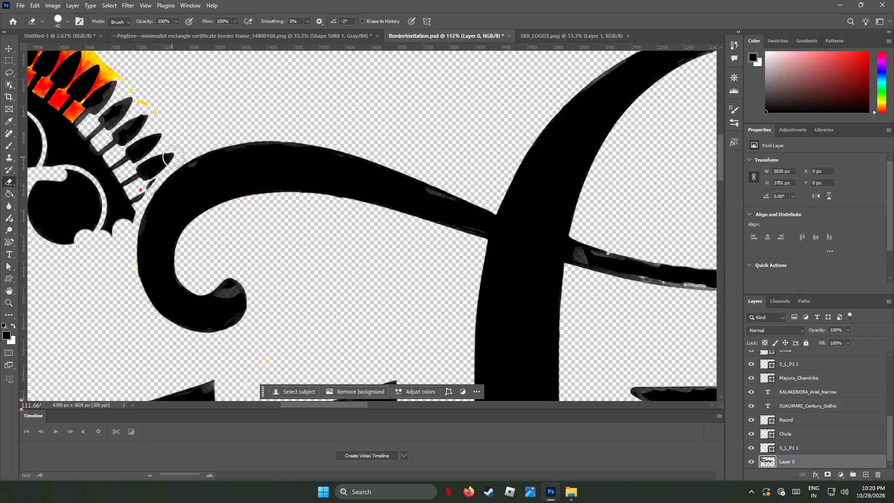
left_click_drag(175, 154, 115, 227)
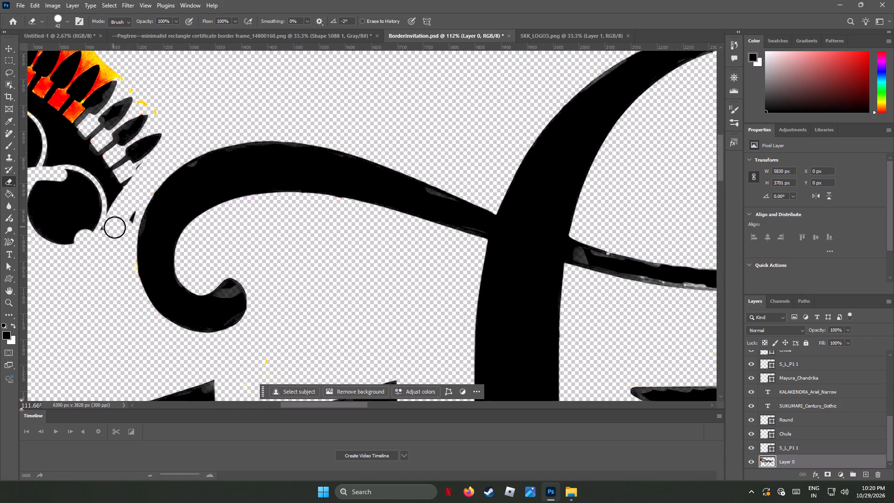
left_click_drag(115, 227, 117, 221)
left_click_drag(128, 212, 74, 218)
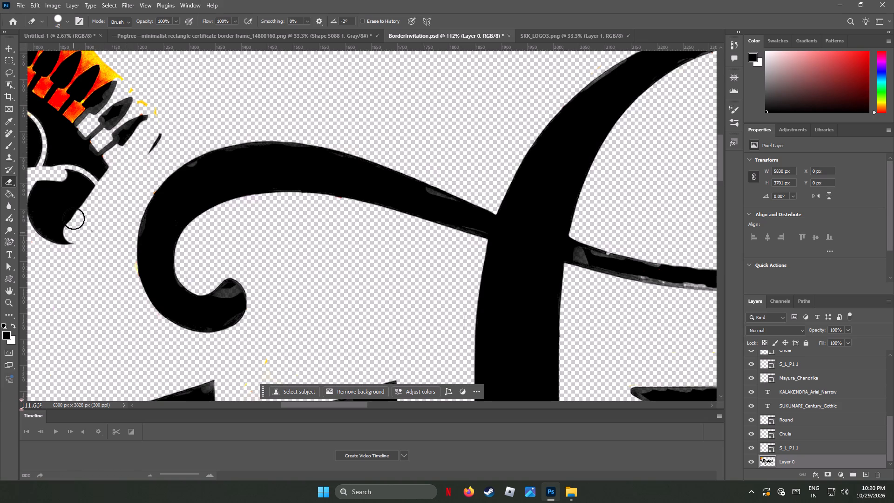
left_click_drag(74, 218, 139, 126)
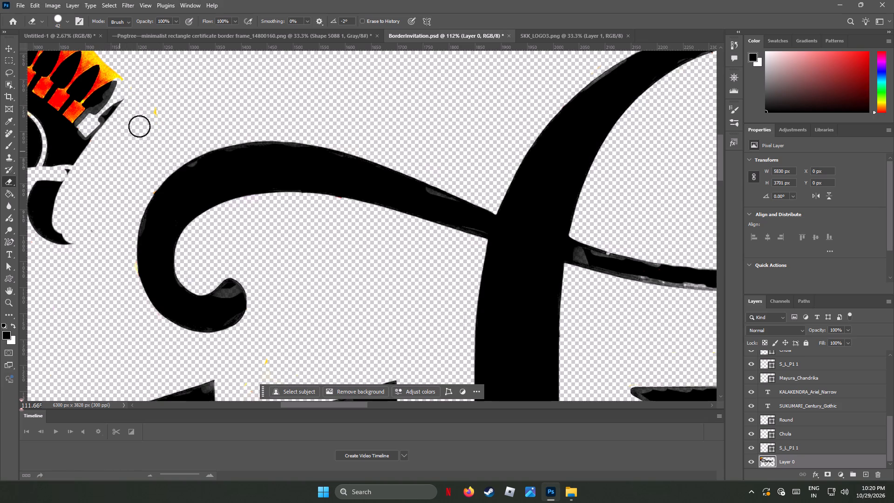
left_click_drag(139, 126, 102, 166)
left_click_drag(181, 136, 34, 235)
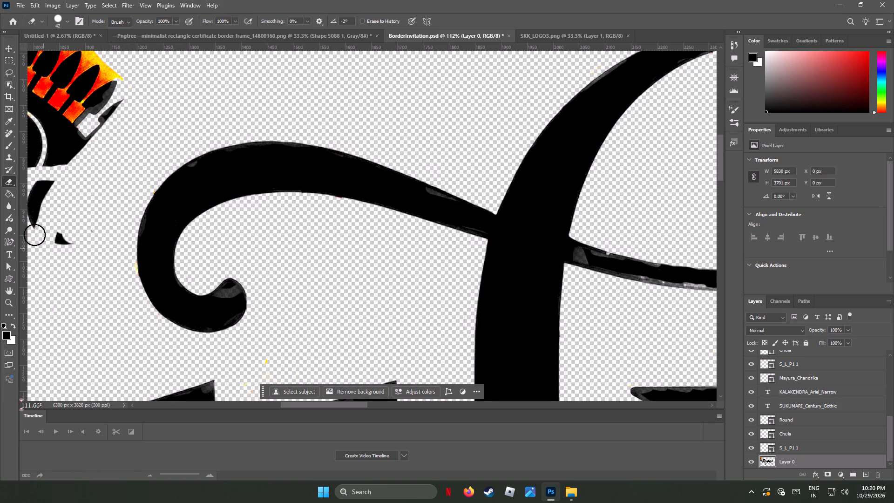
left_click_drag(34, 235, 111, 92)
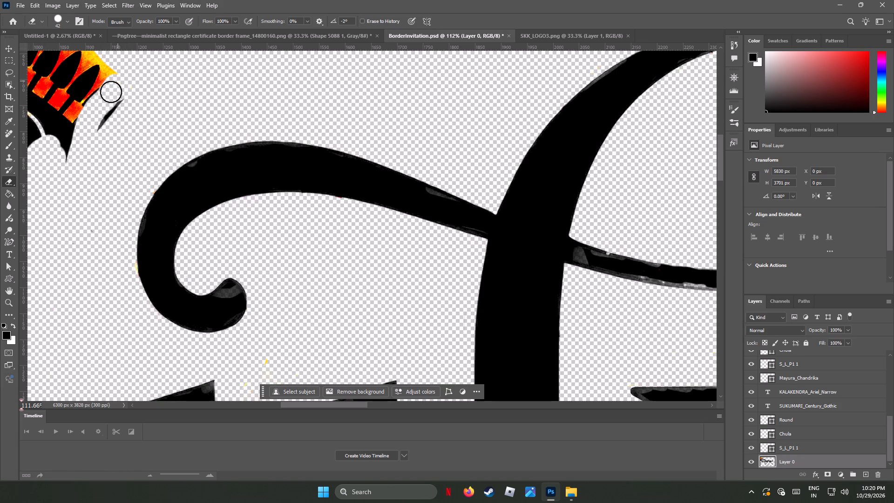
left_click_drag(111, 92, 118, 145)
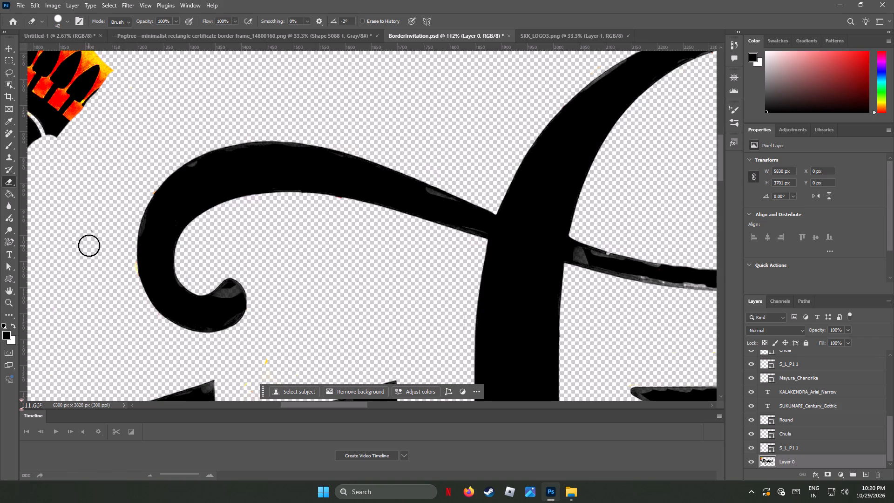
Set the Eraser to 143 px and erase the old arch's circles and inner black band around the S on Layer 0.
scroll(89, 245, "down", 3, "alt")
scroll(99, 251, "up", 2, "alt")
scroll(100, 251, "down", 10, "alt")
scroll(141, 253, "down", 10, "alt")
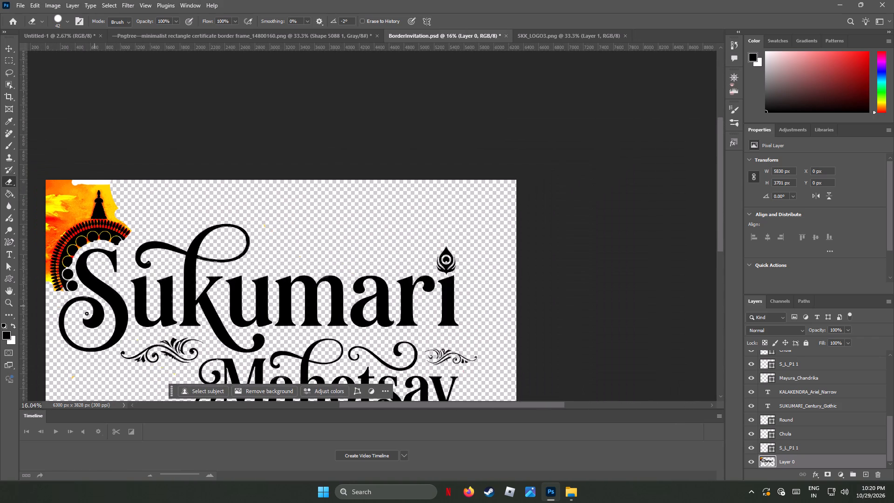
scroll(65, 283, "up", 11, "alt")
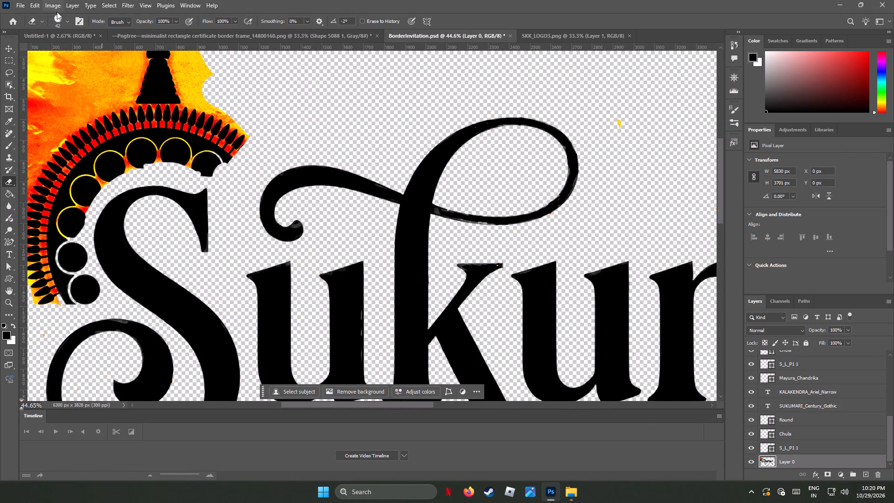
left_click(65, 22)
left_click(88, 46)
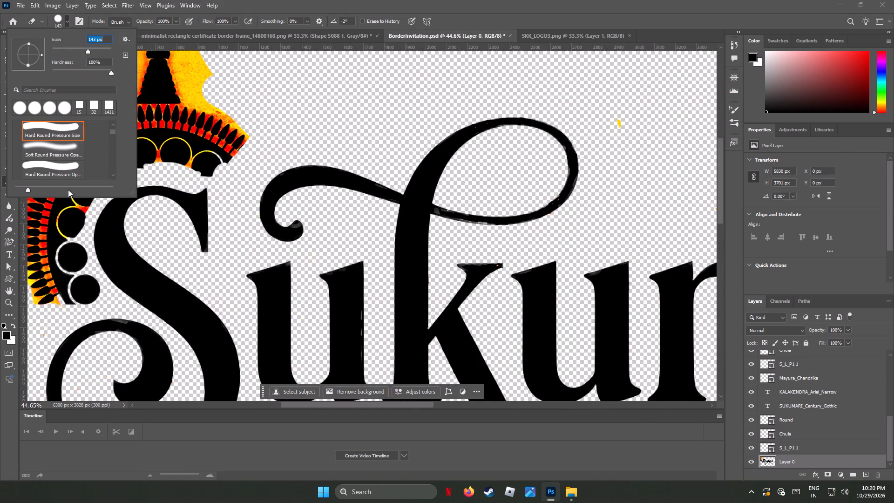
left_click_drag(87, 292, 47, 294)
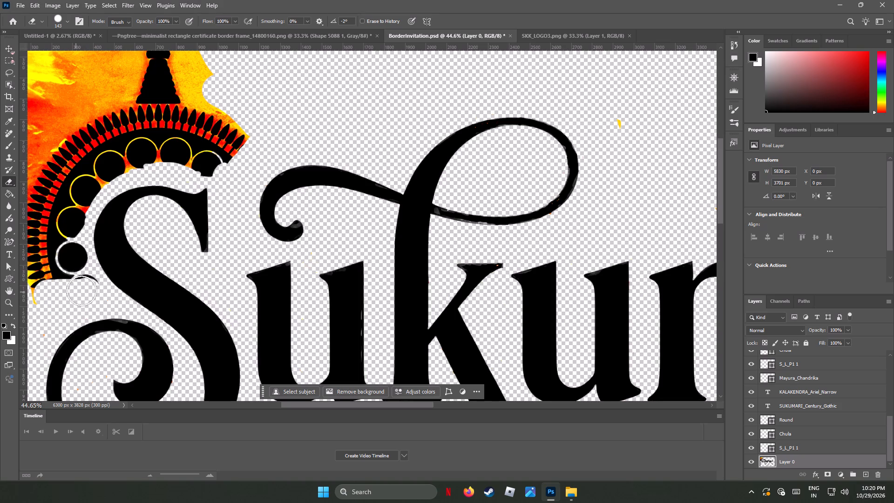
left_click_drag(87, 287, 66, 272)
left_click_drag(75, 274, 73, 237)
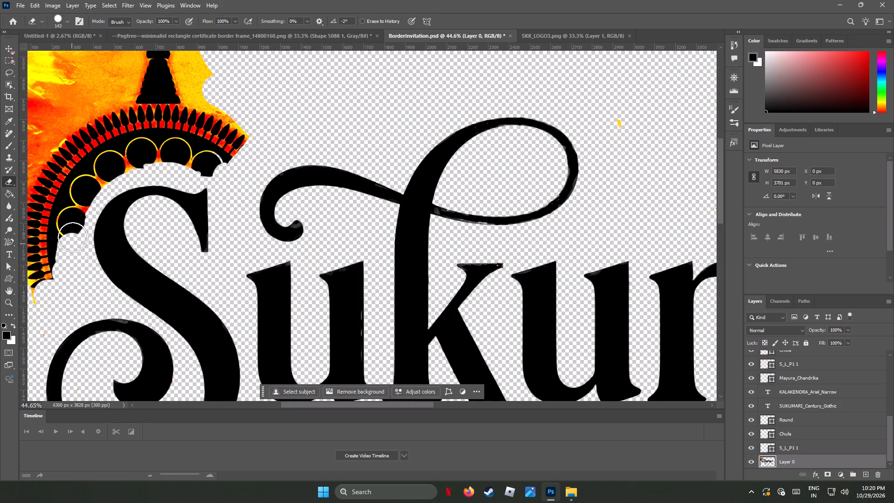
left_click_drag(73, 237, 153, 161)
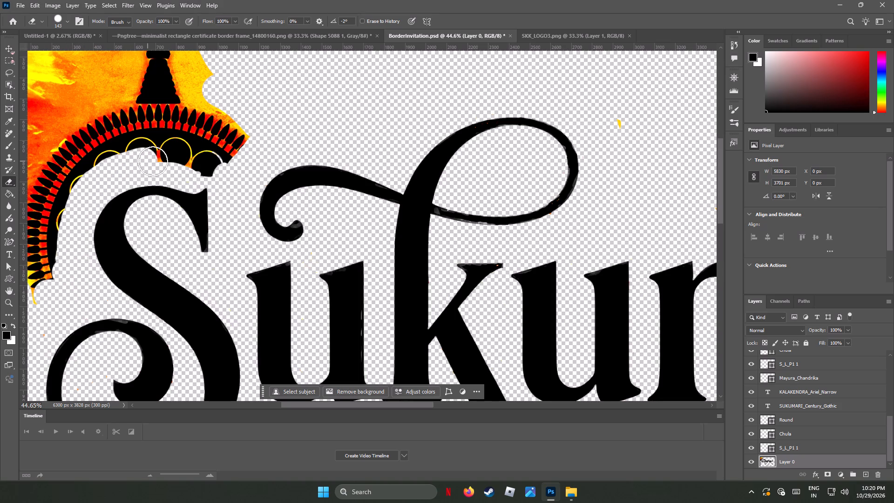
left_click_drag(153, 161, 177, 141)
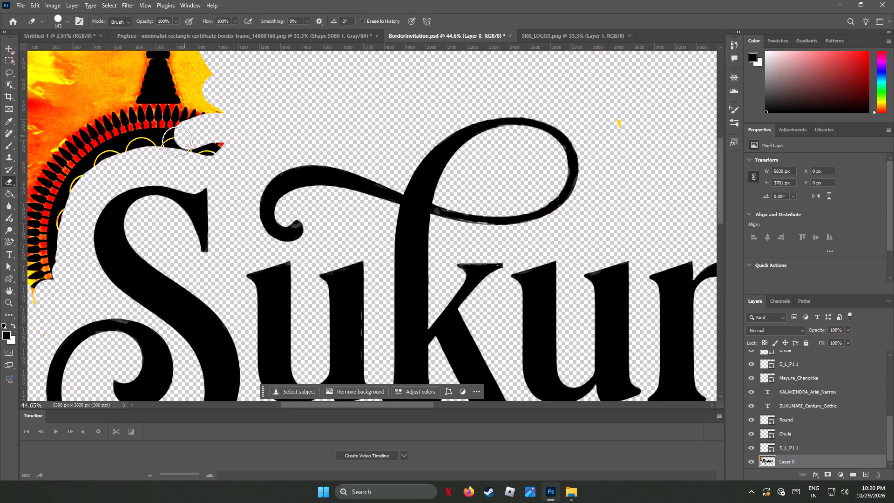
left_click_drag(177, 141, 86, 151)
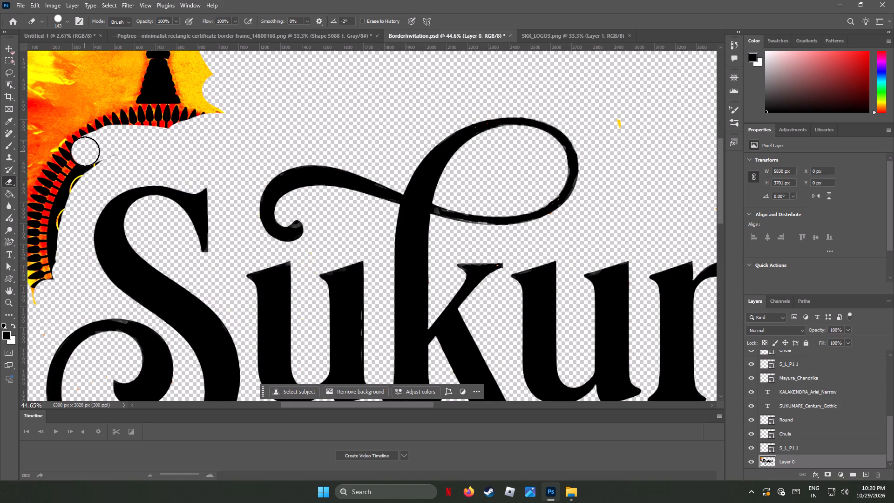
Set the Eraser to 354 px and erase the remaining petals, spire and orange background above the S on Layer 0.
scroll(85, 151, "down", 8, "alt")
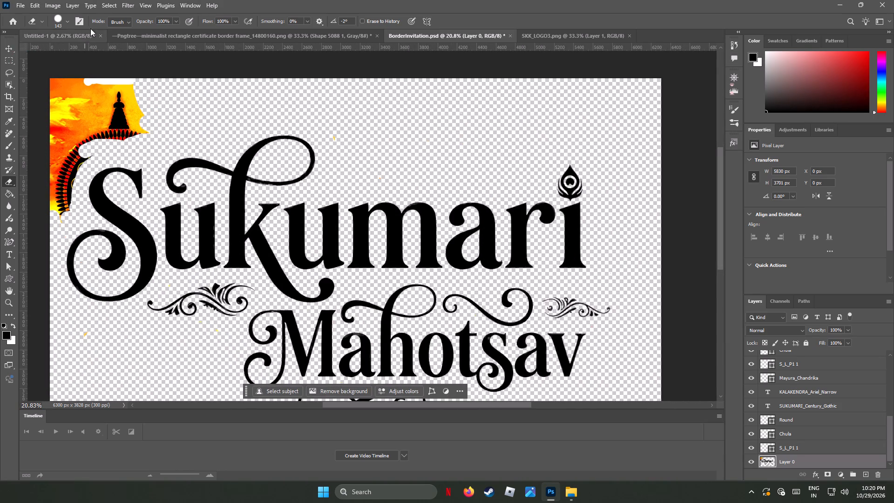
left_click(67, 22)
left_click(101, 47)
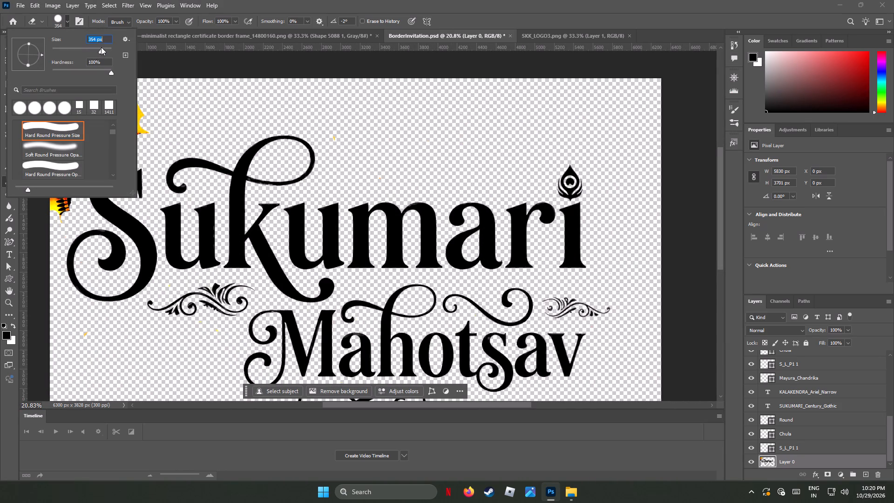
left_click(254, 0)
left_click_drag(56, 214, 61, 193)
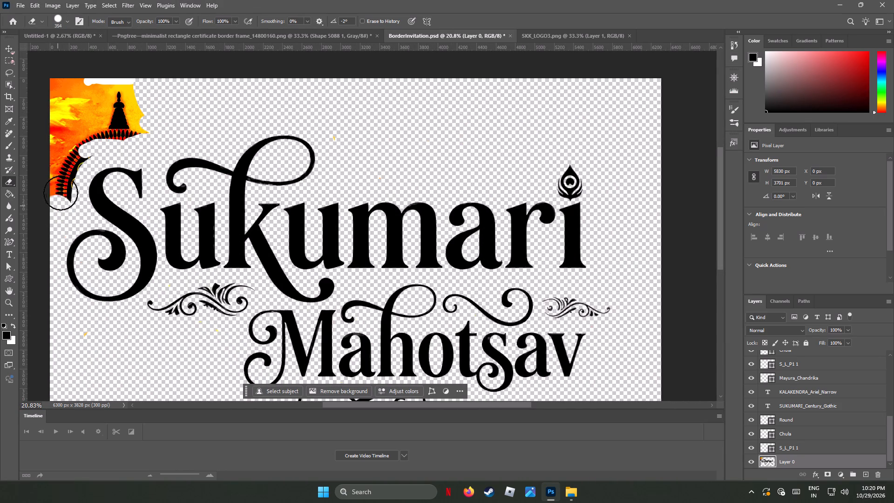
left_click_drag(61, 193, 89, 74)
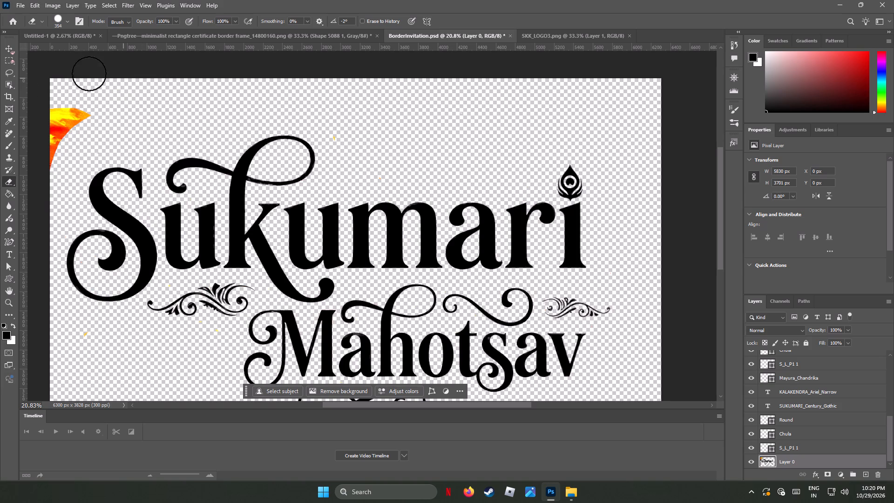
left_click_drag(89, 74, 53, 128)
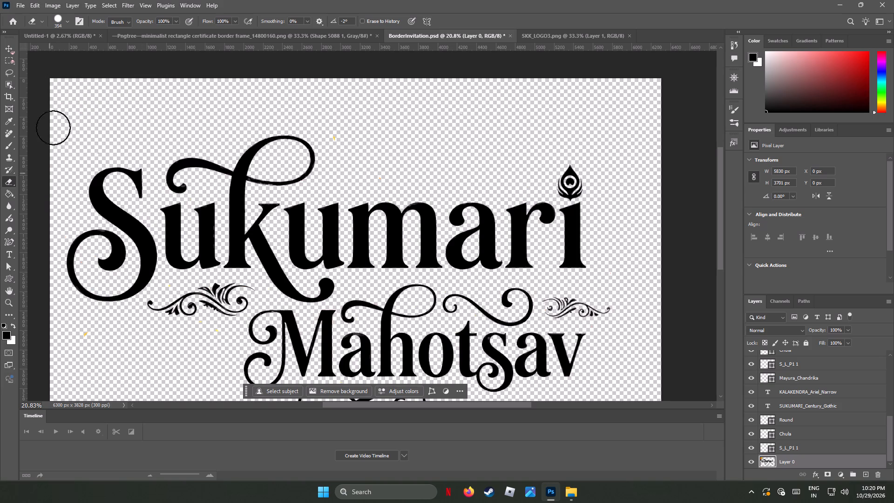
left_click_drag(53, 128, 61, 76)
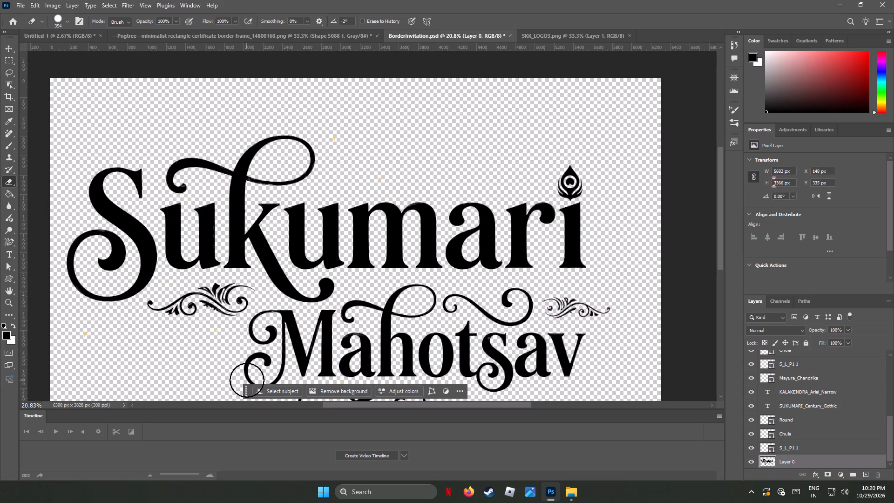
Save the BorderInvitation document.
key("ctrl+s")
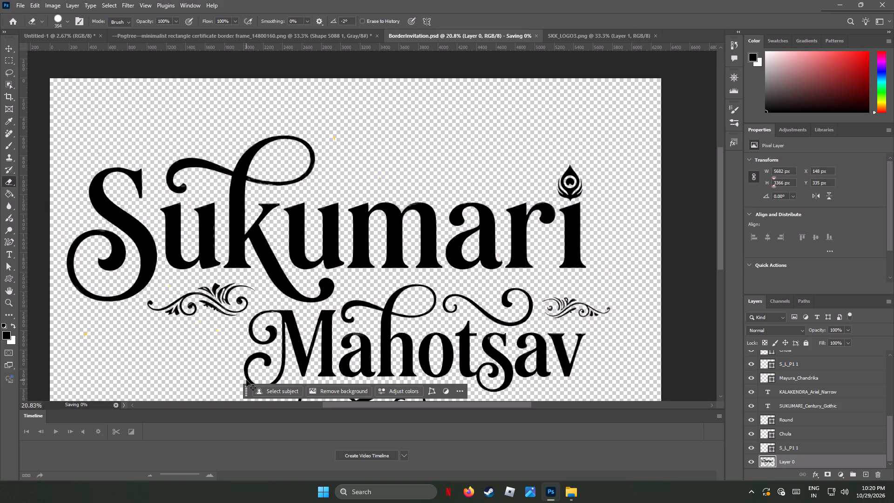
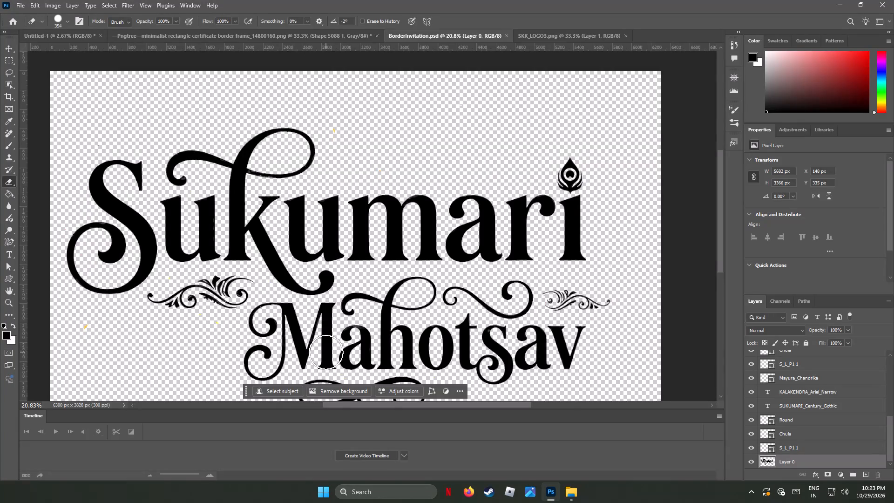
Examine the whole Sukumari Mahotsav lettering for leftovers around the cleared areas.
scroll(327, 357, "up", 1)
scroll(327, 357, "down", 2)
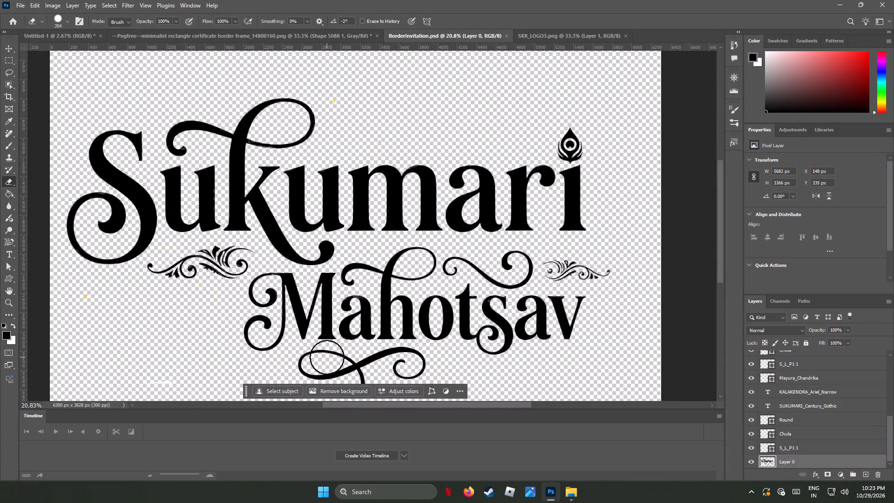
scroll(327, 357, "up", 2, "alt")
scroll(327, 357, "down", 1, "alt")
scroll(327, 357, "up", 1, "alt")
scroll(327, 357, "down", 4, "alt")
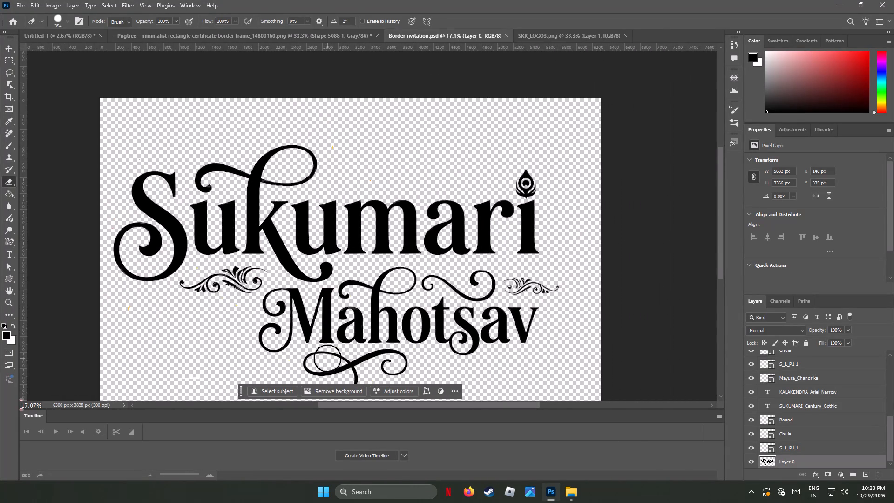
scroll(327, 358, "down", 4)
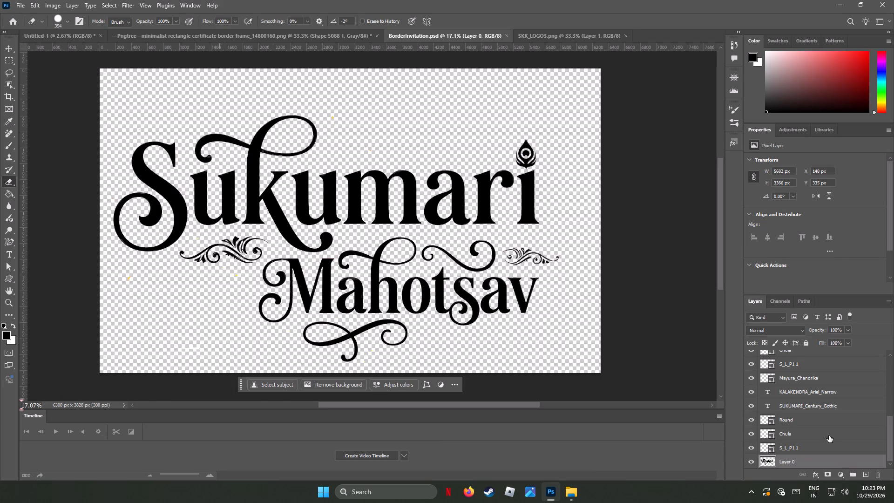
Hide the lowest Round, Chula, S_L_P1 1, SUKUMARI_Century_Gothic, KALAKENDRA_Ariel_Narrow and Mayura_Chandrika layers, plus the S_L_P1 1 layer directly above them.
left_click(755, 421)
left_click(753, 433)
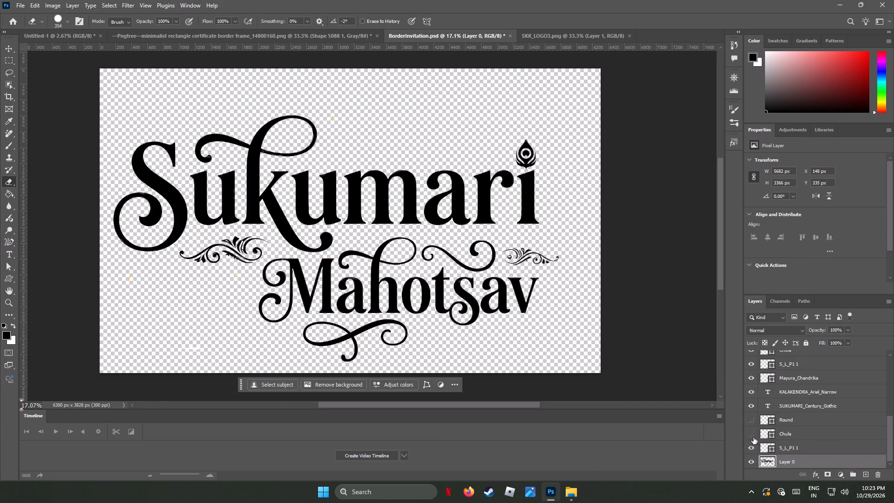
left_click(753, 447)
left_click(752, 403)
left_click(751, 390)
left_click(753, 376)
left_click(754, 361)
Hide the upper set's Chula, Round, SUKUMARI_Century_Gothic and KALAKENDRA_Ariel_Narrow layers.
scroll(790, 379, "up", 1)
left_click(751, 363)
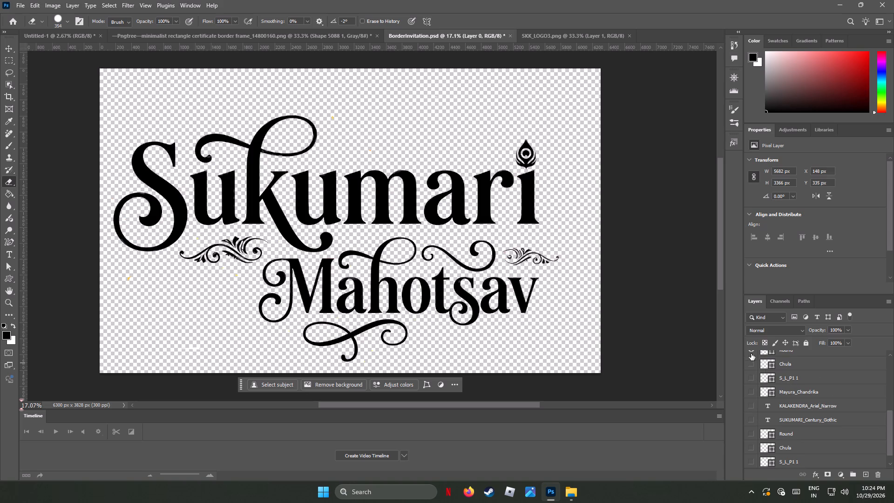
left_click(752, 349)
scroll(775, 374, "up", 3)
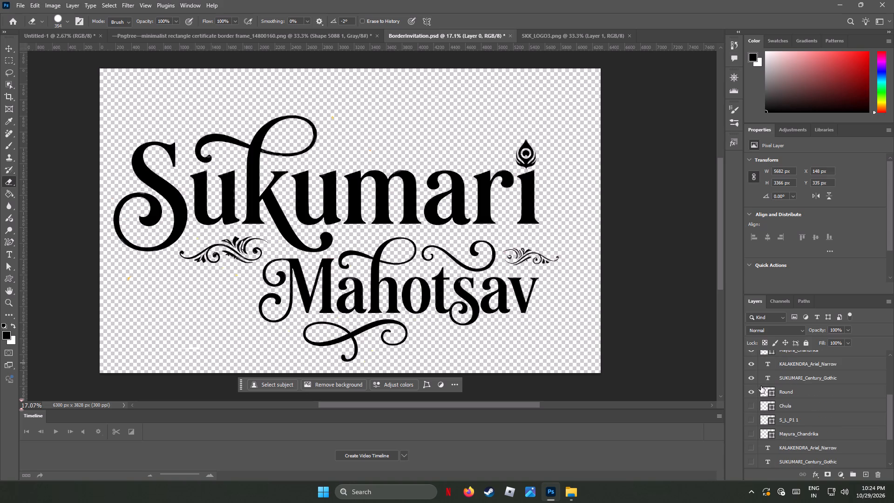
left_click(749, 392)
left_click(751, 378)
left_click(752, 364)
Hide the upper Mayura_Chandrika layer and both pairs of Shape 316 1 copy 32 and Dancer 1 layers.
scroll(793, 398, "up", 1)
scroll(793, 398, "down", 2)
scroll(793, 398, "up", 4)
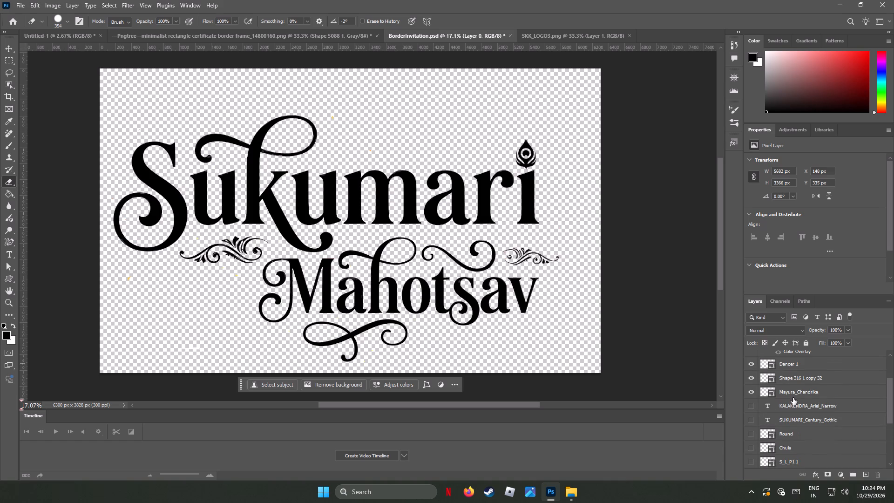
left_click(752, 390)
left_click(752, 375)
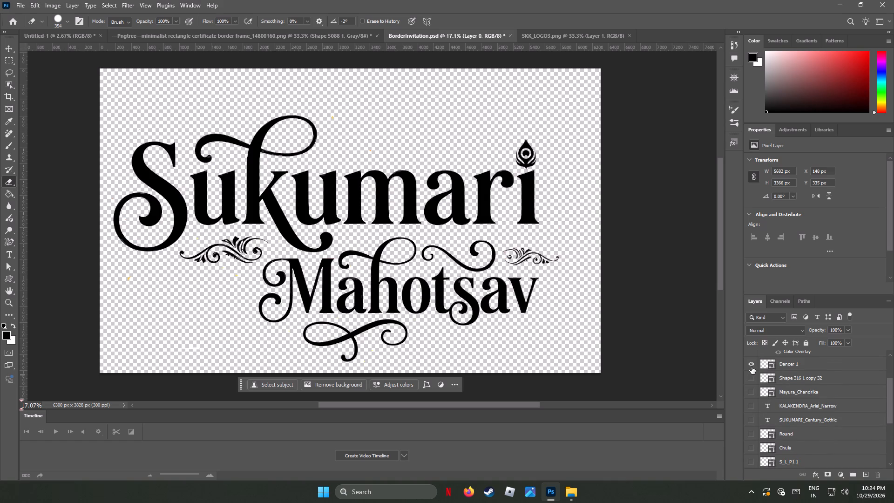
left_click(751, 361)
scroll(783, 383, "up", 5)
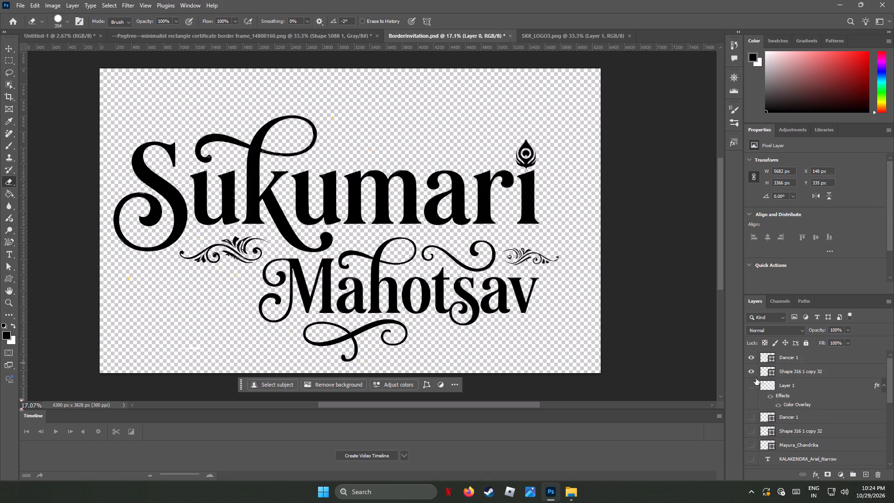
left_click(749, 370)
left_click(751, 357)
Delete the Dancer 1 and Shape 316 1 copy 32 layers above Layer 1.
scroll(785, 393, "up", 3)
left_click(792, 359)
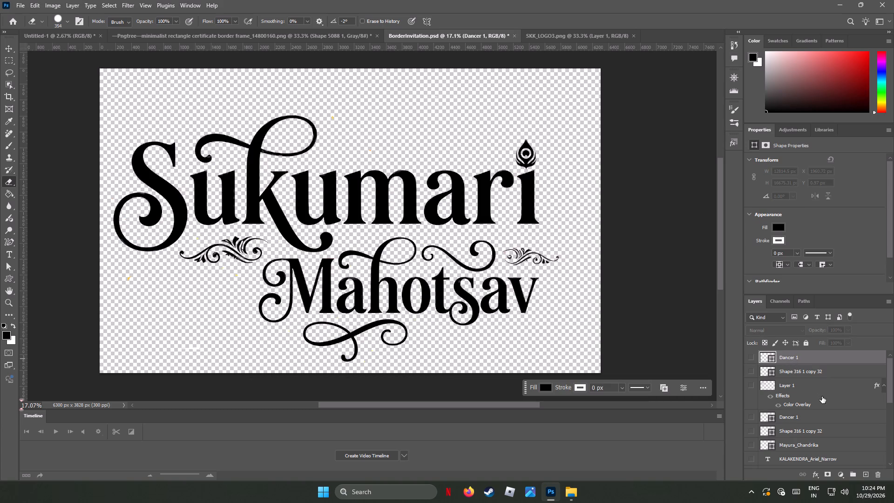
key("Delete")
left_click(794, 360)
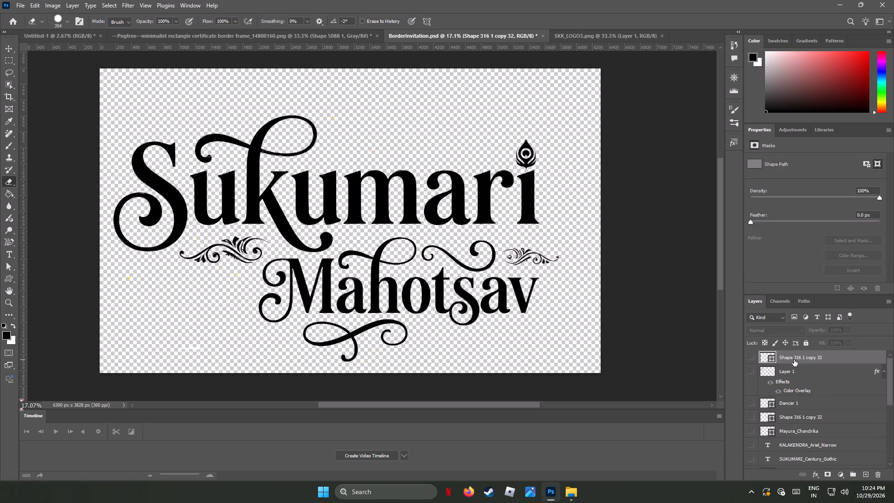
left_click(753, 356)
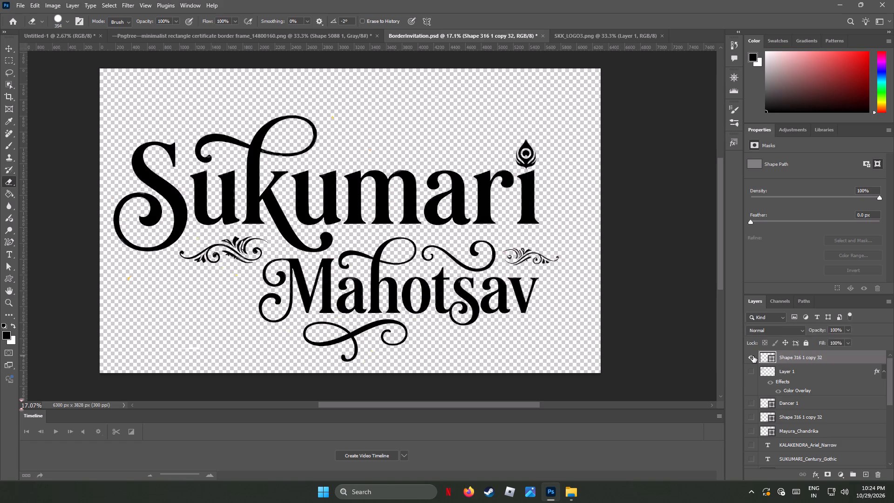
left_click(753, 356)
key("Delete")
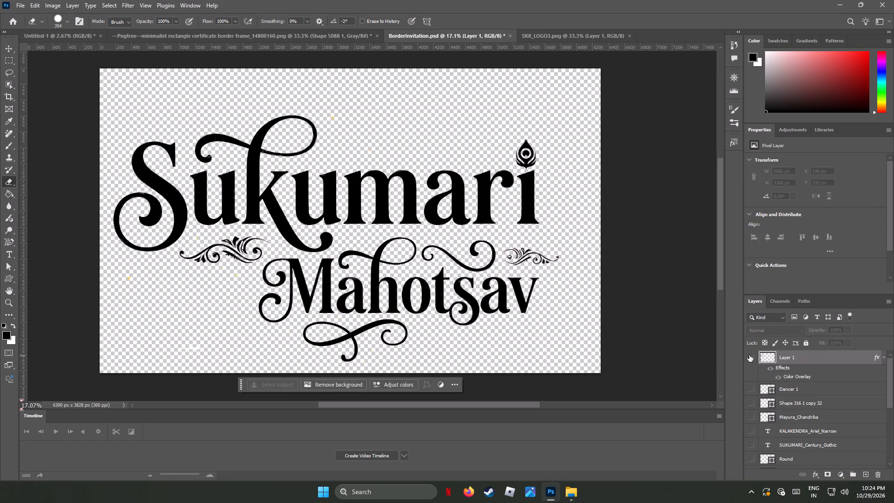
Show Layer 1, which holds the arch emblem.
left_click(749, 355)
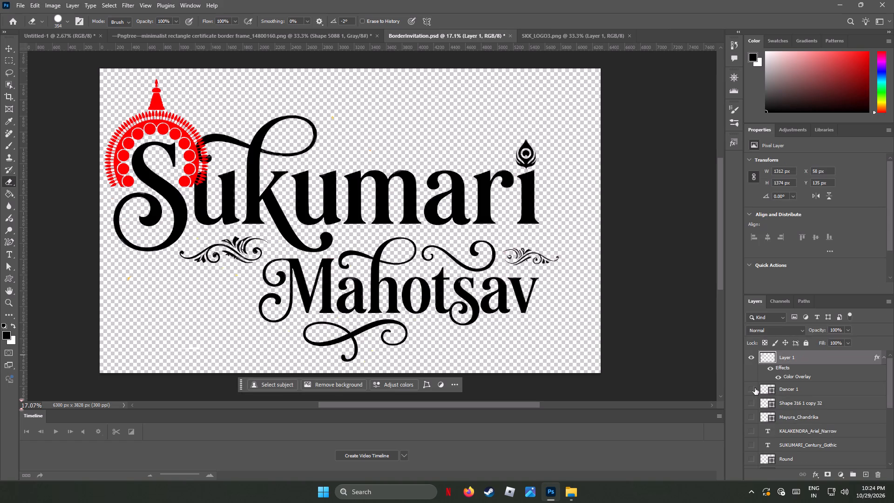
Delete the remaining Dancer 1 and Shape 316 1 copy 32 layers below Layer 1.
left_click(781, 388)
key("Delete")
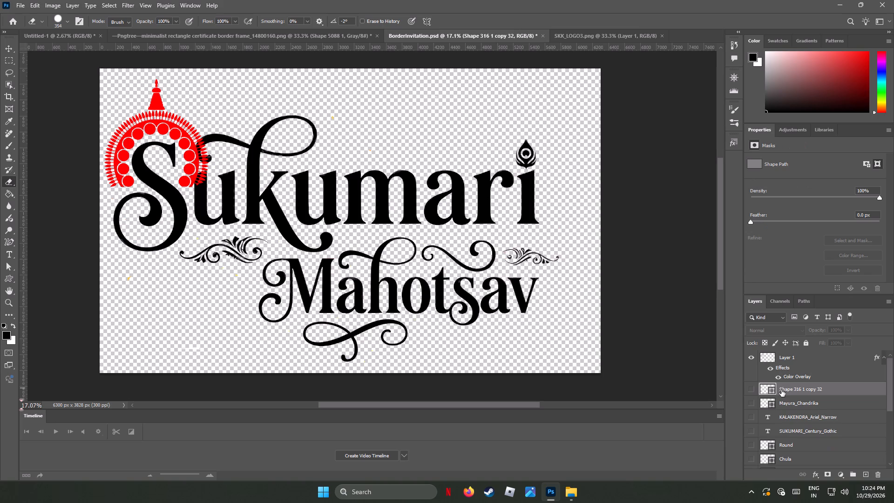
left_click(781, 390)
key("Delete")
Delete the upper set of Mayura_Chandrika, KALAKENDRA_Ariel_Narrow, SUKUMARI_Century_Gothic, Round, Chula and S_L_P1 1 layers.
left_click(781, 390)
key("Delete")
key("Delete")
key("Delete")
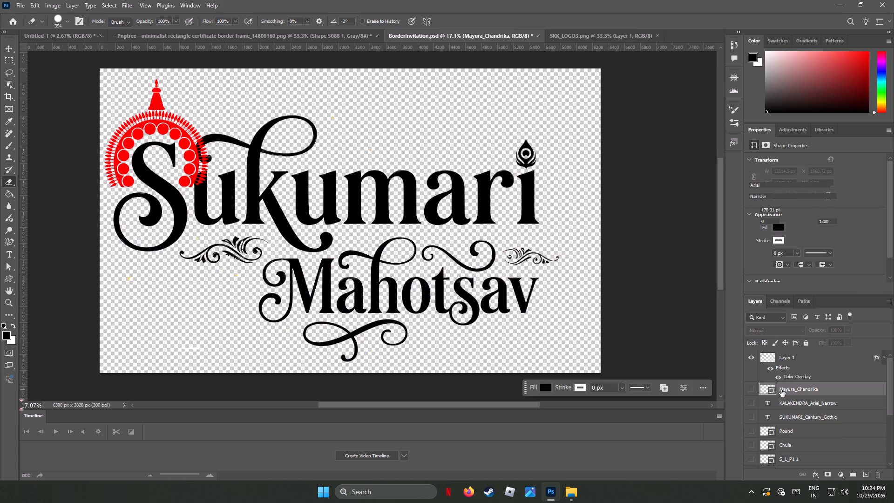
left_click(781, 390)
key("Delete")
left_click(781, 390)
key("Delete")
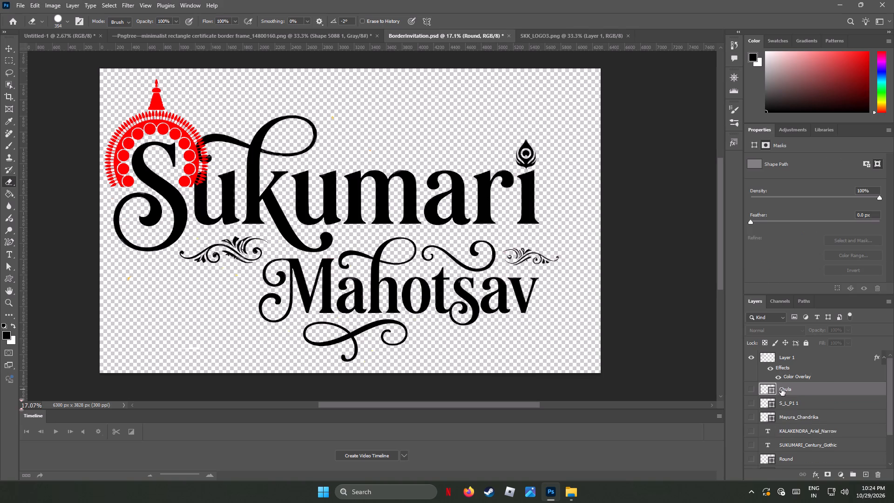
left_click(781, 389)
key("Delete")
left_click(781, 389)
key("Delete")
Delete the remaining Mayura_Chandrika, KALAKENDRA_Ariel_Narrow, SUKUMARI_Century_Gothic, Round, Chula and S_L_P1 1 layers, keeping only Layer 1 and Layer 0.
left_click(781, 389)
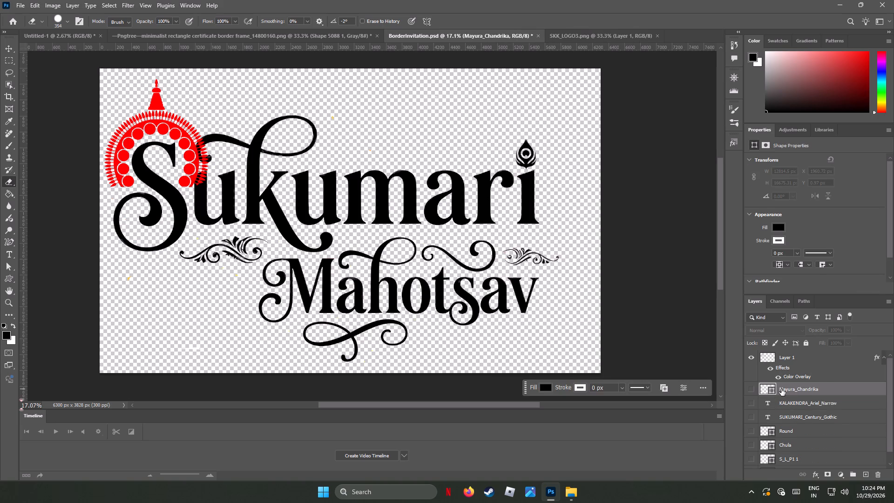
key("Delete")
left_click(781, 389)
key("Delete")
left_click(781, 389)
key("Delete")
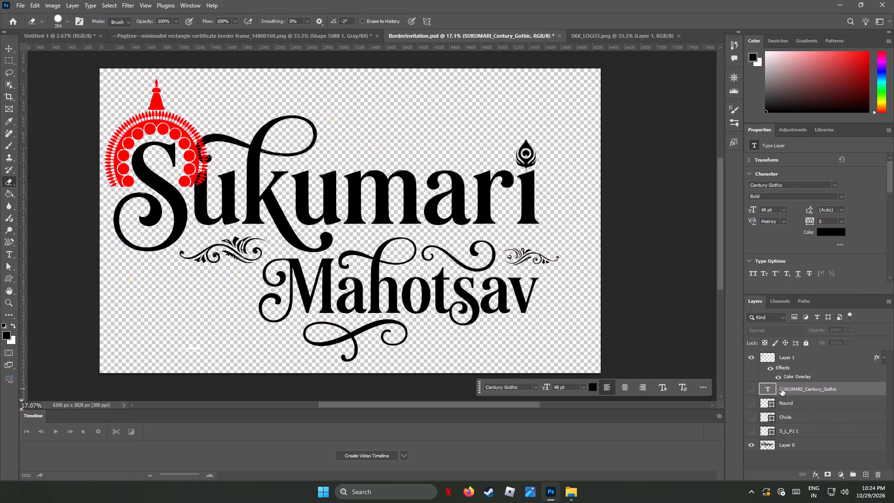
left_click(781, 389)
key("Delete")
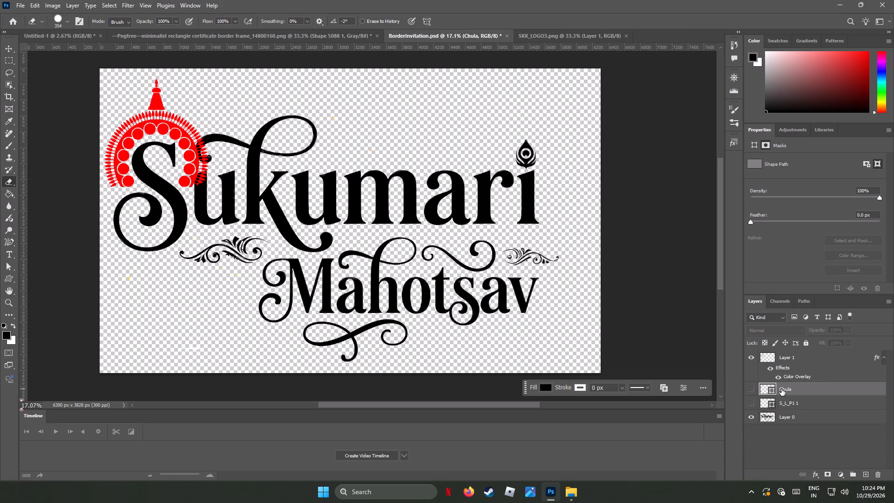
left_click(781, 389)
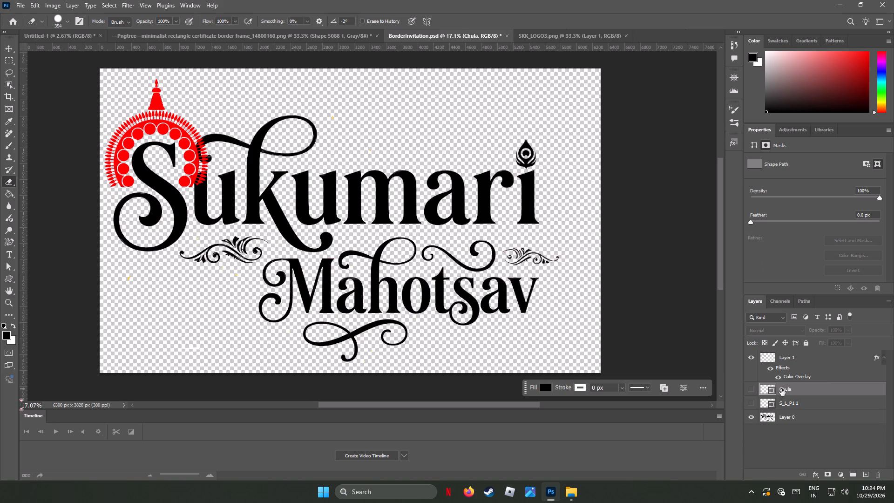
key("Delete")
left_click(781, 389)
key("Delete")
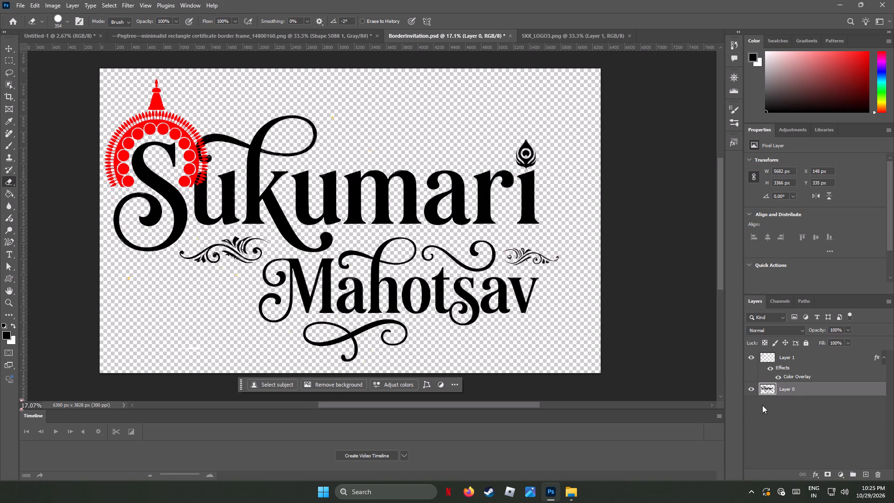
Compare the artwork with and without Layer 1's red arch, and inspect the lettering around the S and k up close.
left_click(803, 356)
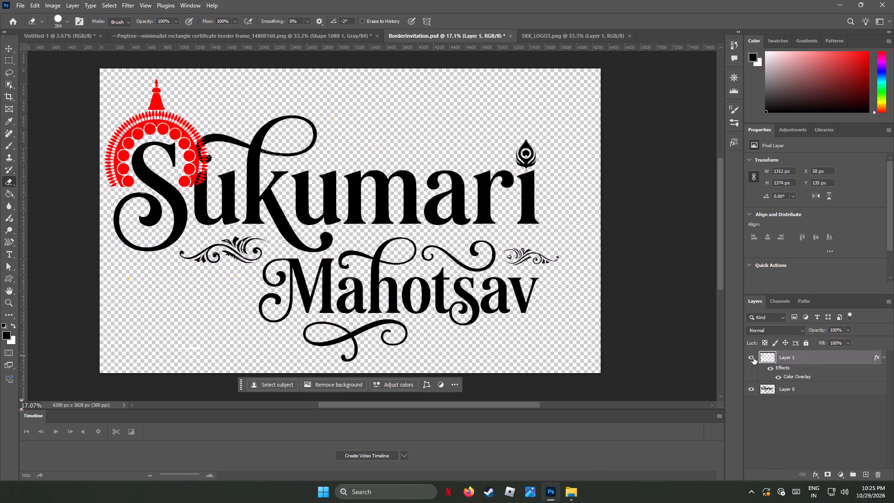
left_click(753, 358)
left_click(753, 357)
scroll(188, 225, "up", 9, "alt")
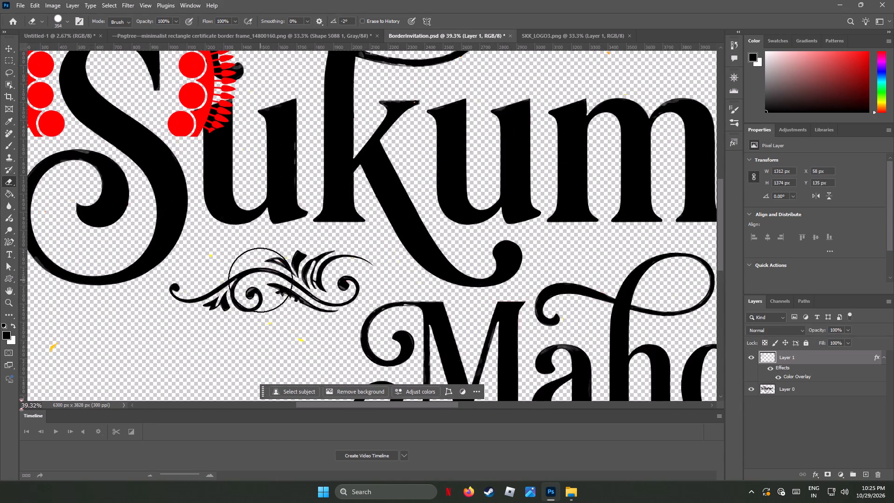
scroll(260, 280, "up", 5)
scroll(260, 280, "down", 1)
scroll(260, 280, "up", 18)
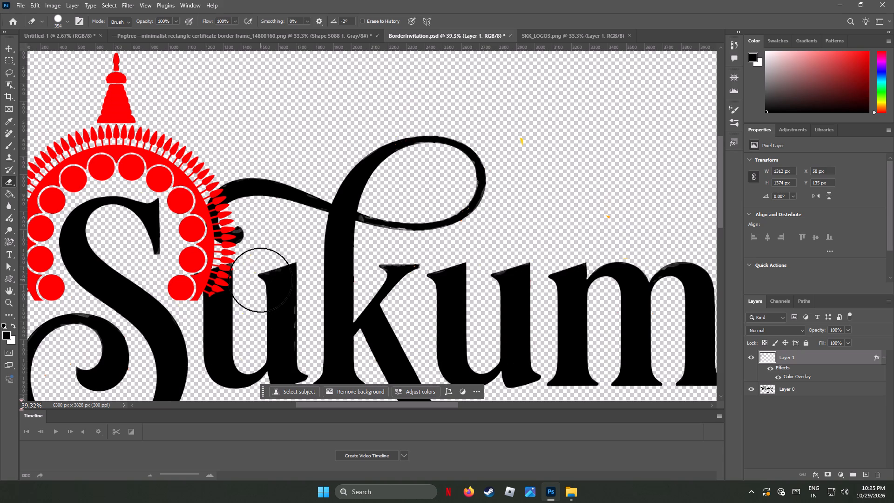
scroll(260, 280, "down", 3)
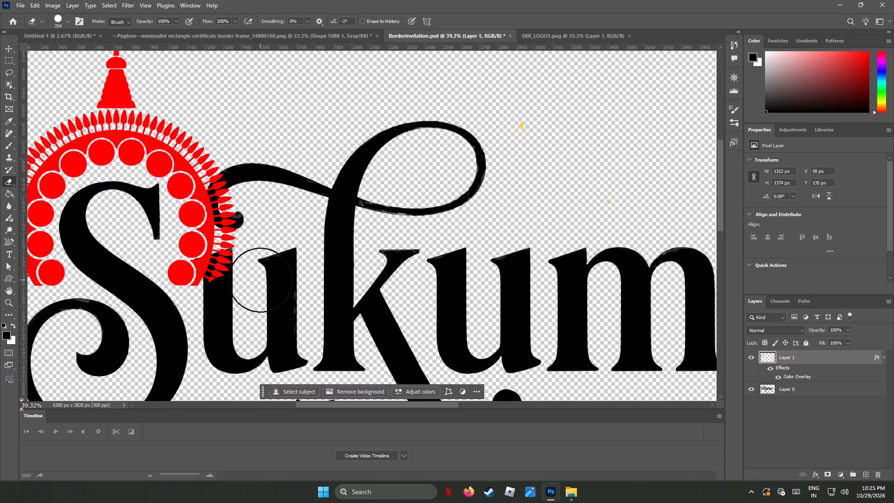
scroll(260, 280, "down", 2)
Copy the Layer 0 lettering and paste three copies of it above Layer 0.
left_click(799, 388)
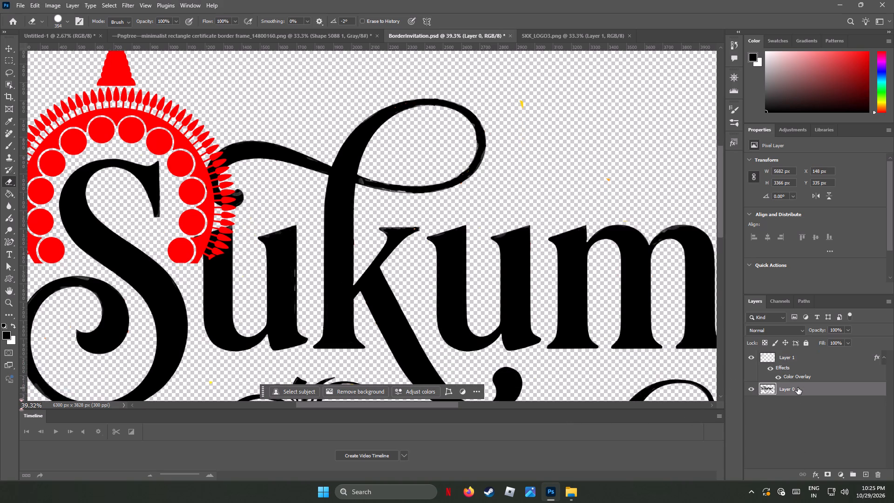
key("ctrl+c")
key("ctrl+c")
key("ctrl+v")
key("ctrl+v")
key("ctrl+v")
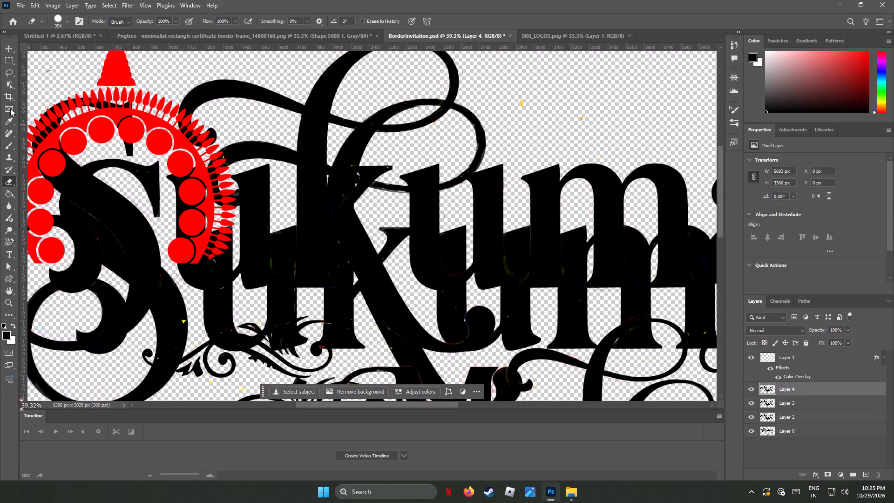
Delete the duplicate lettering layers Layer 2 and Layer 3.
left_click(7, 50)
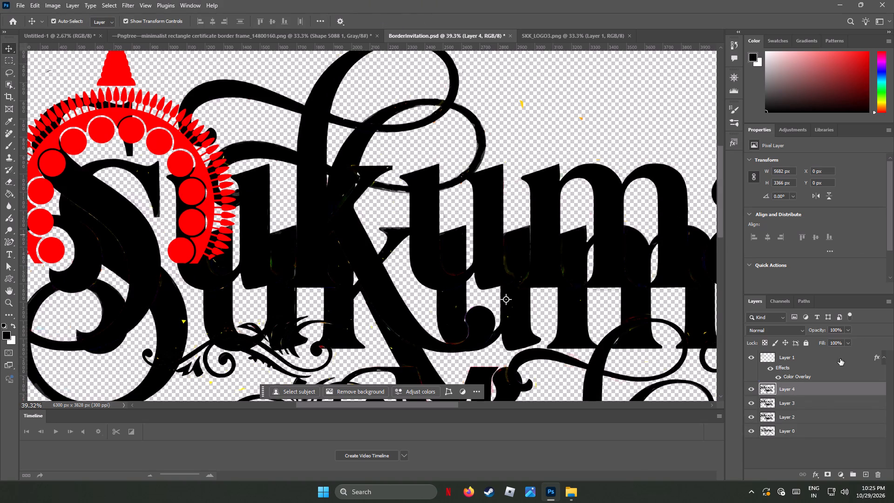
left_click(799, 415)
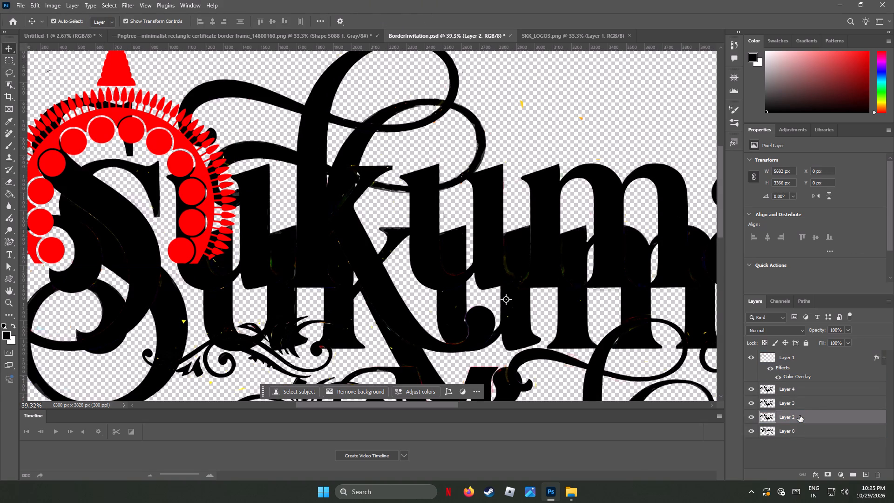
key("Delete")
left_click(798, 402)
key("Delete")
Move Layer 4 above Layer 1 in the layer order, so the lettering sits over the red arch.
left_click(797, 389)
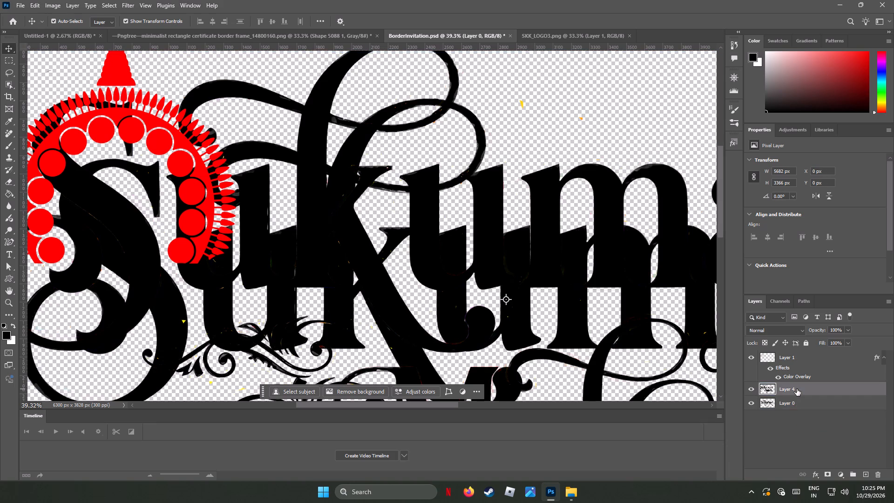
left_click_drag(797, 389, 790, 351)
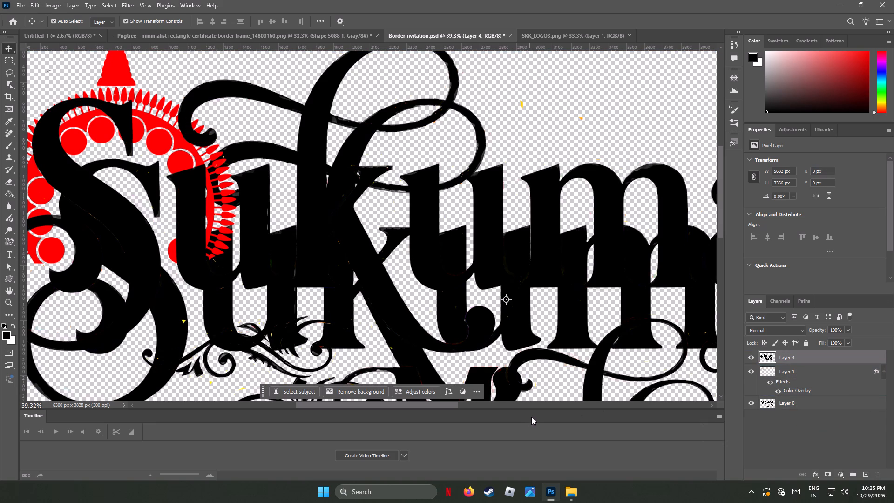
Move the Layer 4 lettering down onto the matching Layer 0 lettering, at about X 147 px, Y 335 px.
left_click(6, 48)
key("Down")
key("Down")
key("Down")
key("Down")
key("Down")
key("Down")
key("Down")
key("Down")
key("Down")
key("Down")
key("Down")
key("Down")
key("Down")
key("Down")
key("Down")
key("Down")
key("Down")
key("Down")
key("Down")
key("Down")
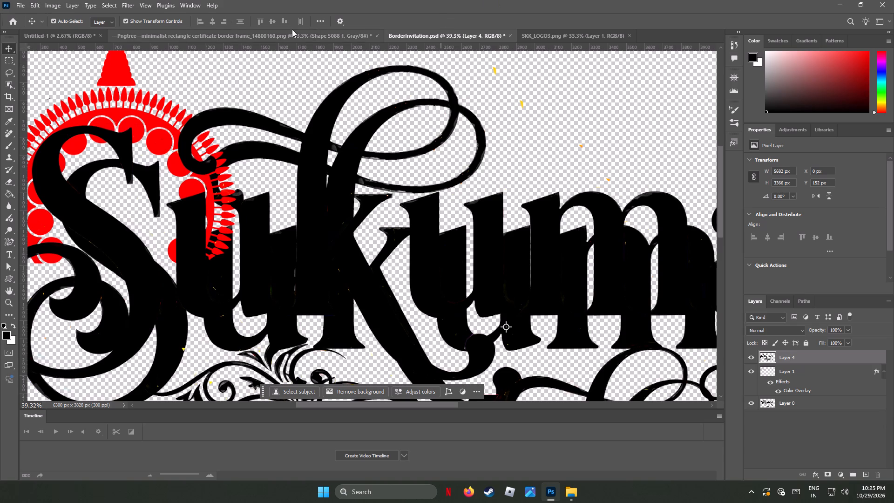
left_click_drag(60, 198, 89, 231)
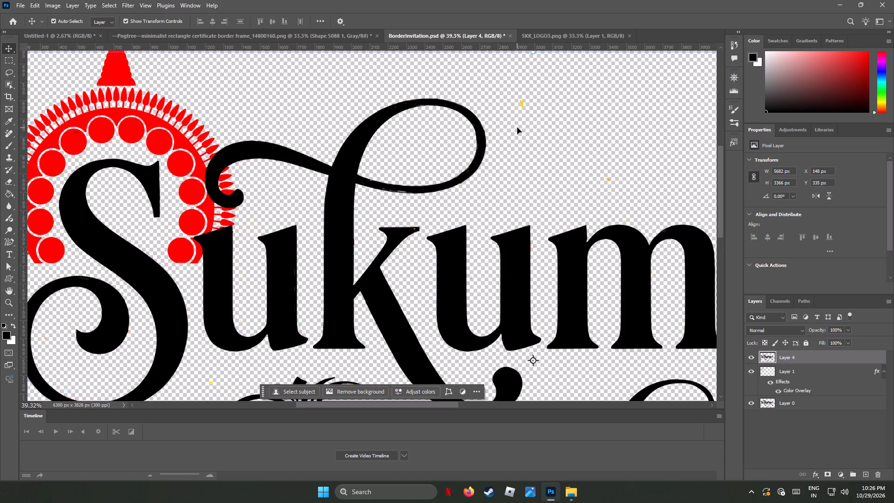
key("Left")
key("Right")
Apply a bright green (0cff00) Color Overlay to the Layer 4 lettering.
right_click(795, 353)
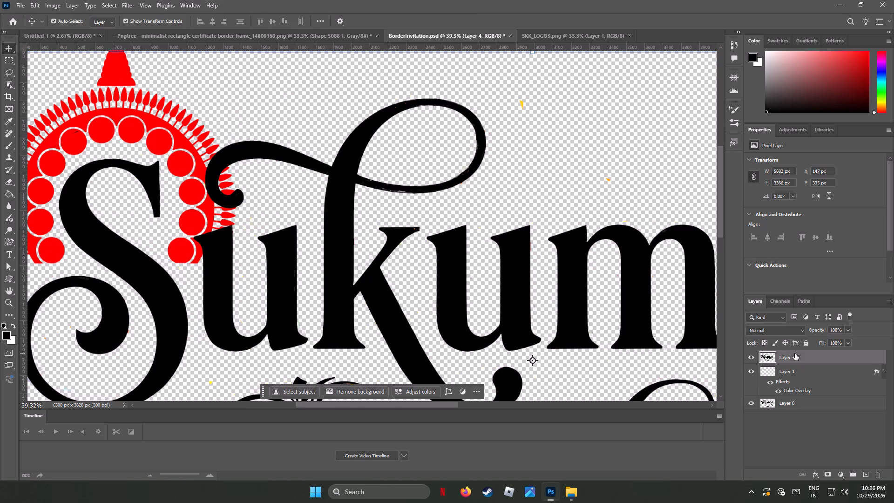
right_click(797, 357)
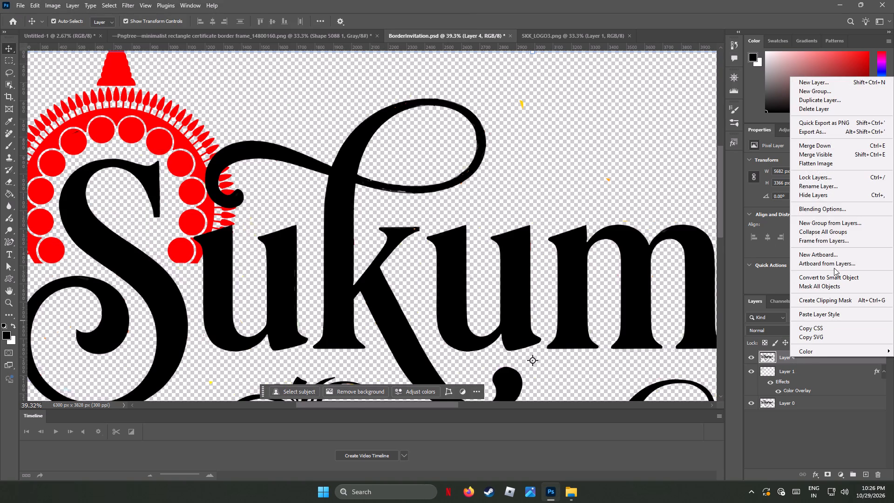
left_click(831, 209)
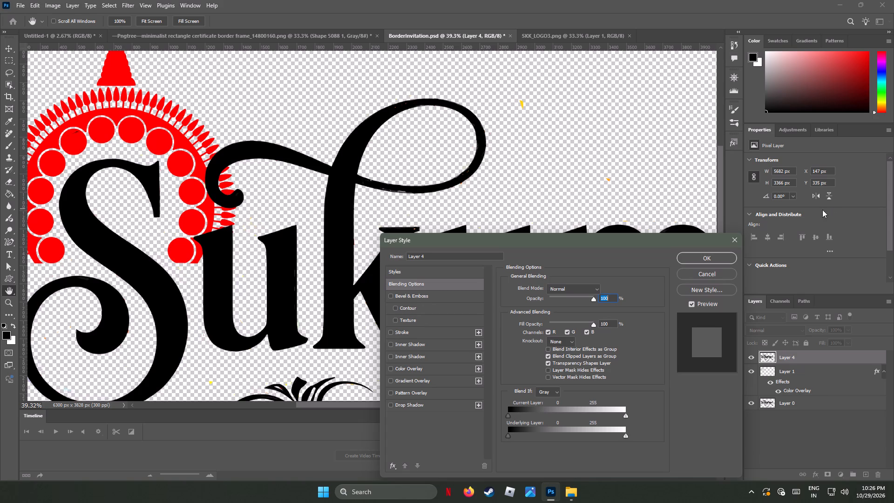
left_click(389, 368)
left_click(406, 370)
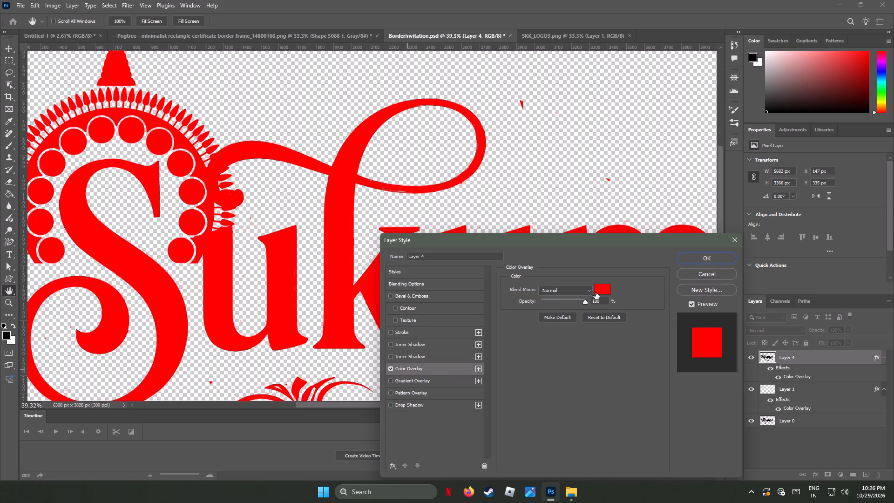
left_click(601, 290)
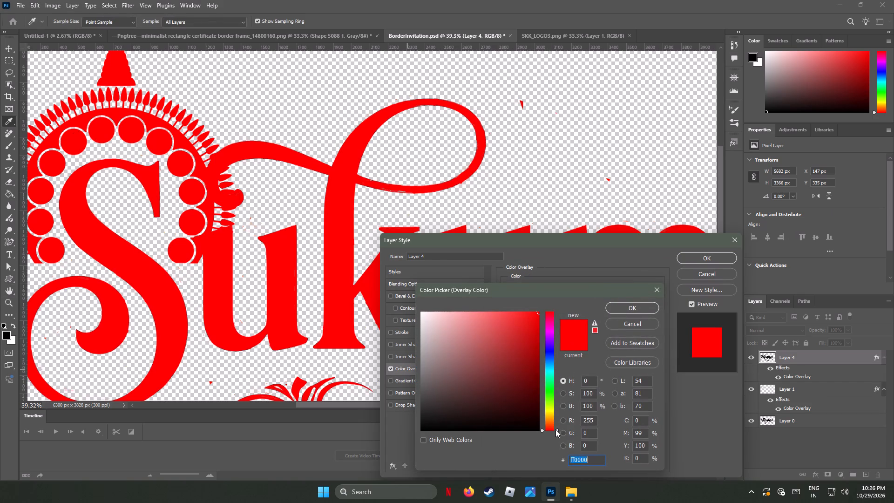
left_click_drag(556, 430, 561, 392)
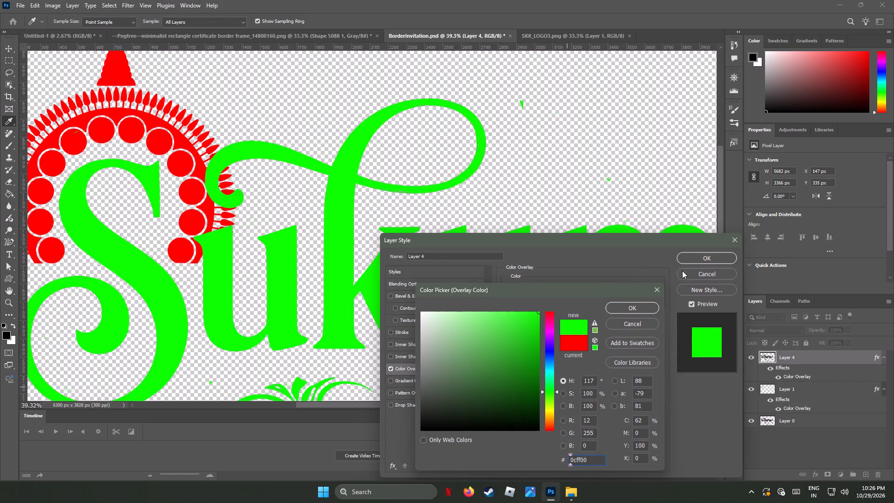
left_click(693, 257)
left_click(693, 257)
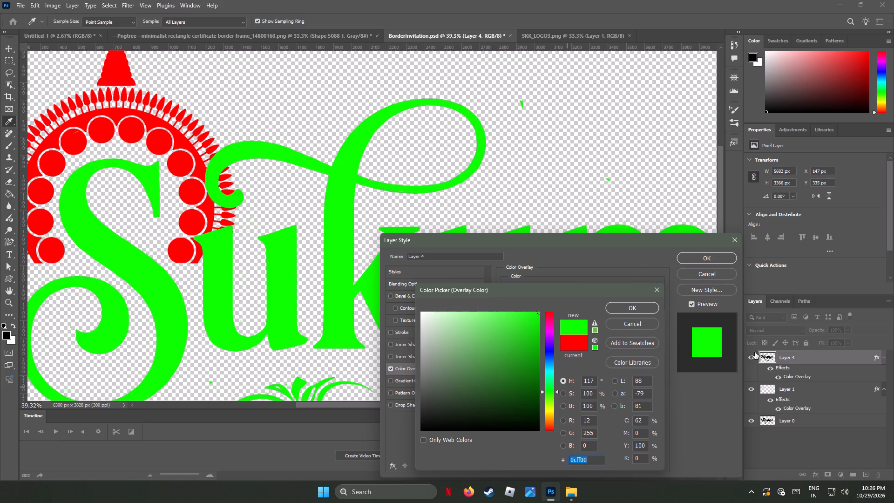
left_click(633, 306)
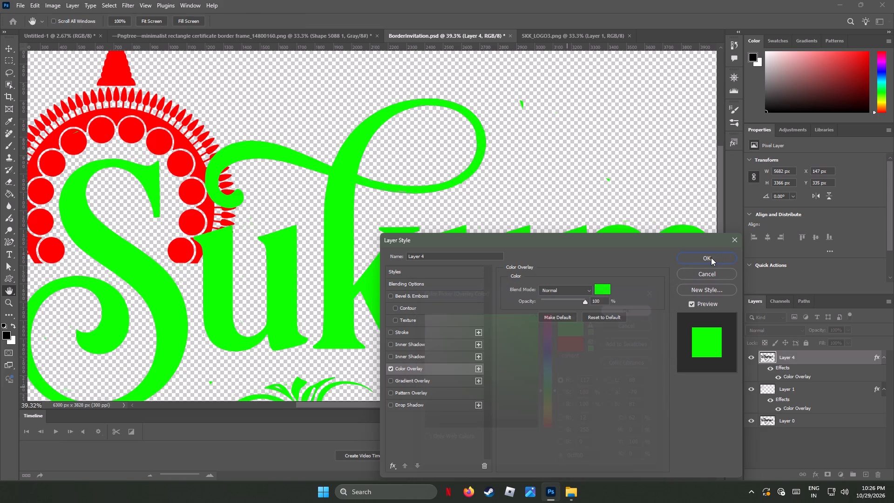
left_click(711, 258)
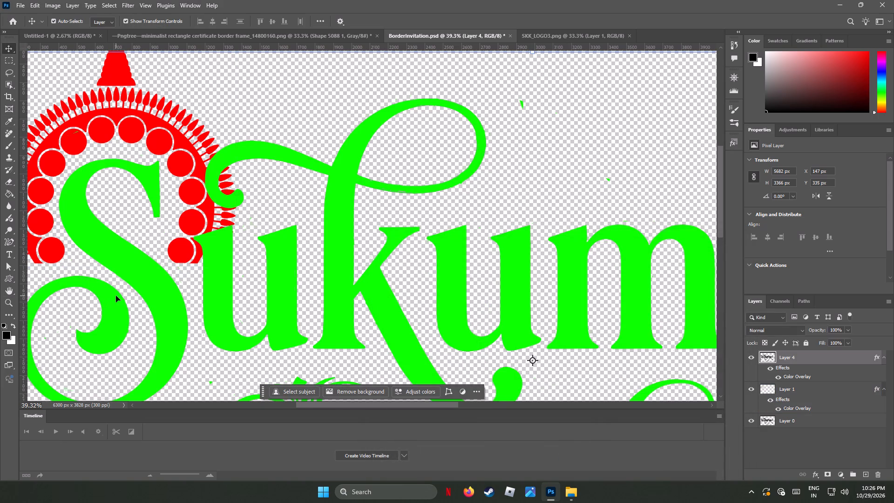
Nudge the Layer 4 lettering horizontally to X 148 px to line it up with the lettering on Layer 0.
scroll(147, 309, "up", 13, "alt")
scroll(150, 306, "down", 2, "alt")
scroll(150, 306, "up", 3, "alt")
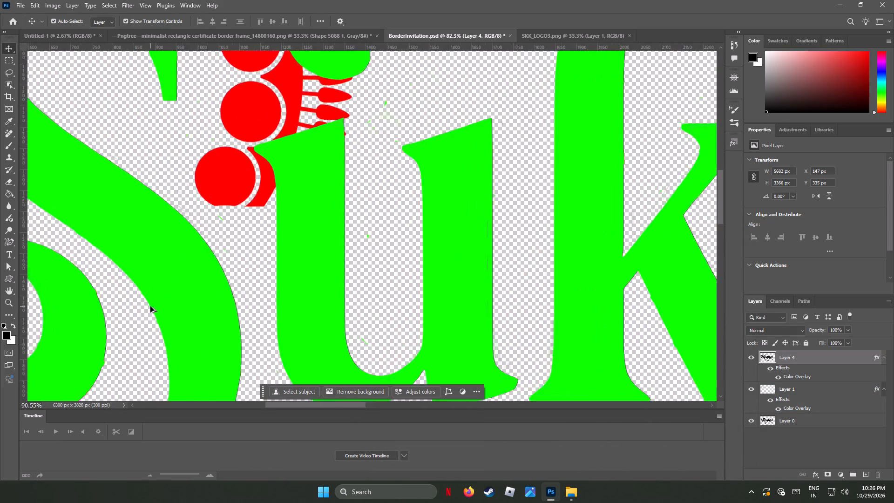
scroll(150, 306, "up", 2, "alt")
key("Right")
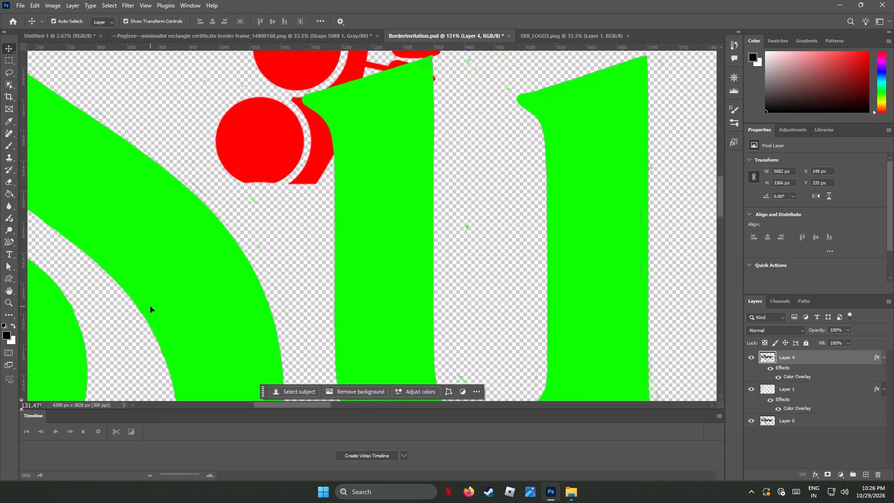
Examine the edges of the green S and u, the floral ornament and the surrounding stray specks up close.
scroll(210, 283, "down", 13)
scroll(216, 279, "up", 2)
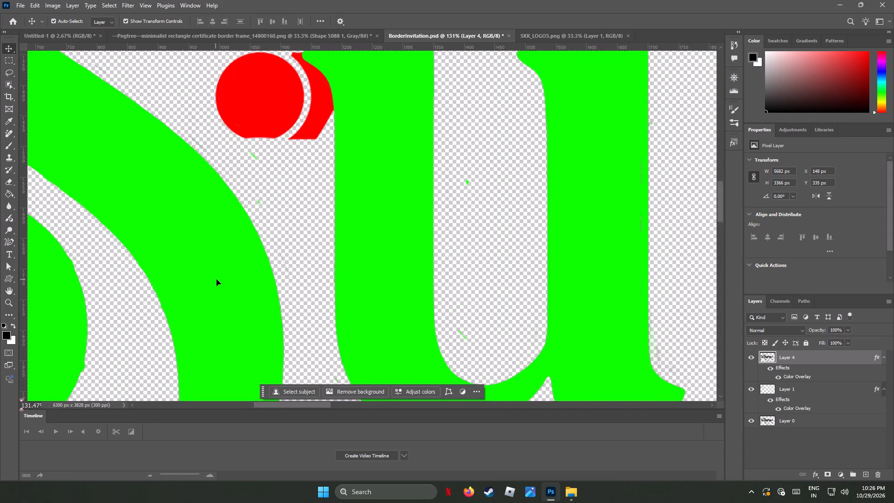
scroll(217, 279, "up", 4)
scroll(217, 283, "down", 5)
scroll(217, 286, "up", 2)
scroll(217, 286, "down", 20)
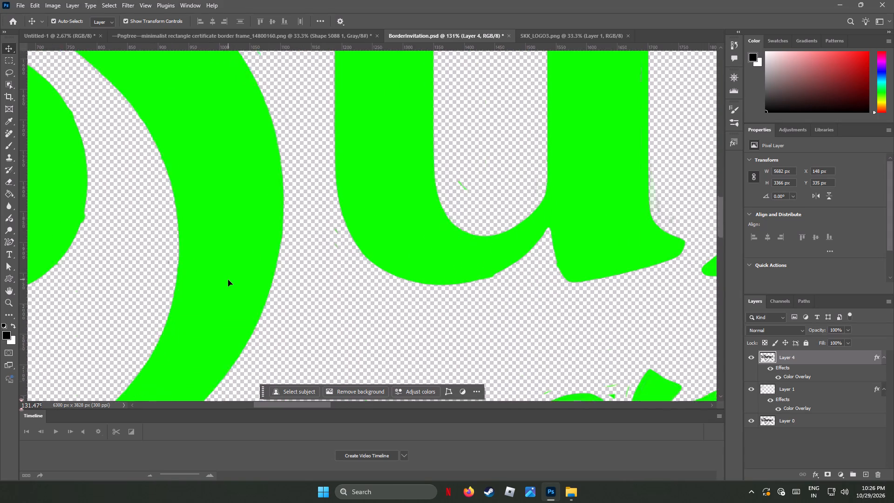
scroll(228, 280, "down", 3)
scroll(228, 280, "up", 2)
scroll(228, 280, "down", 2)
scroll(228, 280, "up", 2)
scroll(228, 280, "down", 1)
scroll(228, 280, "up", 5)
scroll(228, 280, "down", 3)
scroll(228, 280, "up", 1)
scroll(228, 280, "down", 10)
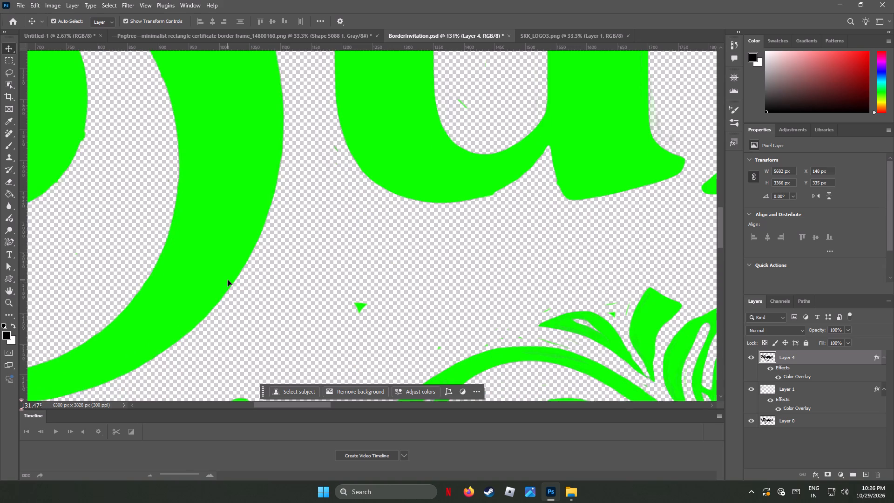
scroll(228, 280, "down", 5)
scroll(228, 280, "up", 1)
scroll(228, 280, "down", 5)
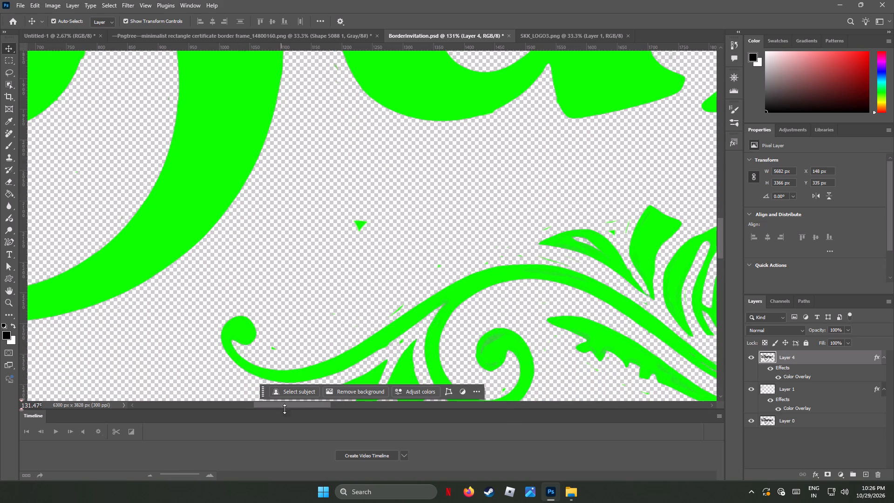
left_click_drag(289, 404, 247, 403)
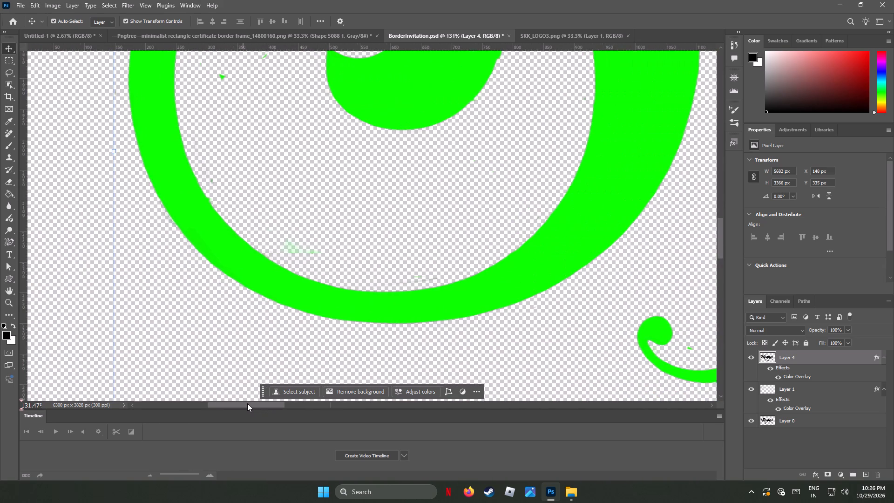
left_click_drag(247, 403, 256, 403)
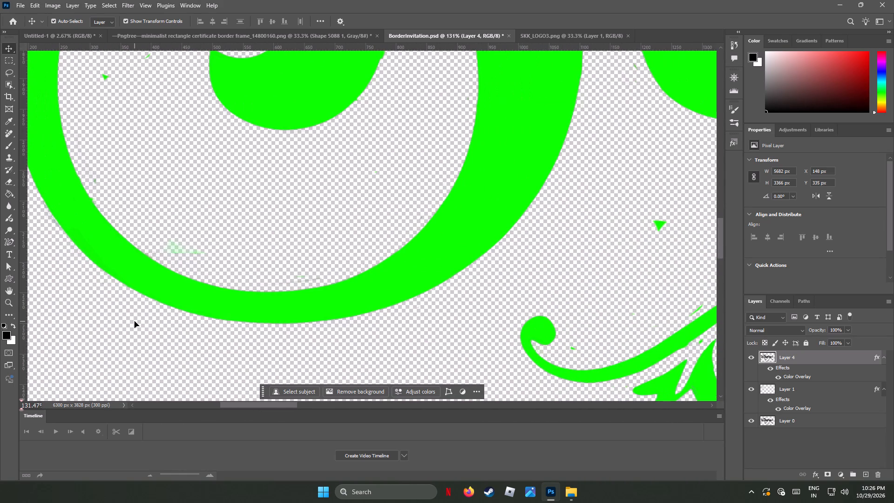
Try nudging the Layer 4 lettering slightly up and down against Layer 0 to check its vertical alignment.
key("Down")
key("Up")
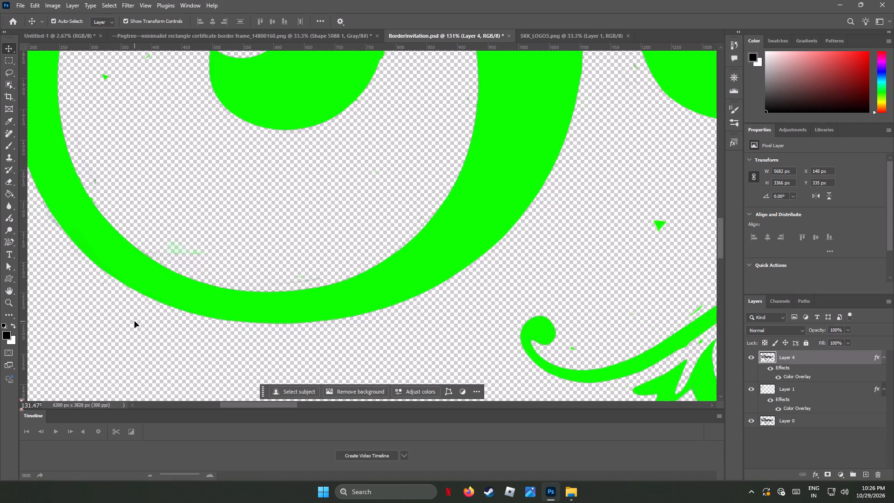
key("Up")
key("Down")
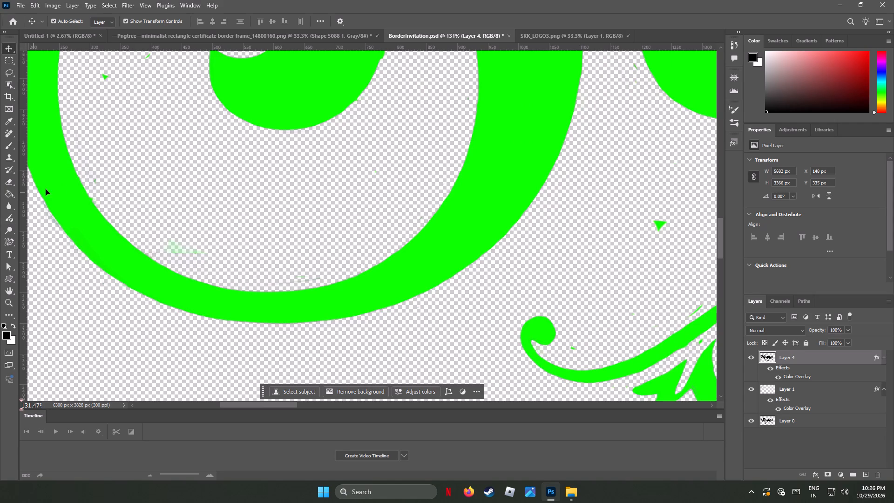
Set up the Eraser with a 56 px brush size.
left_click(8, 181)
left_click(68, 20)
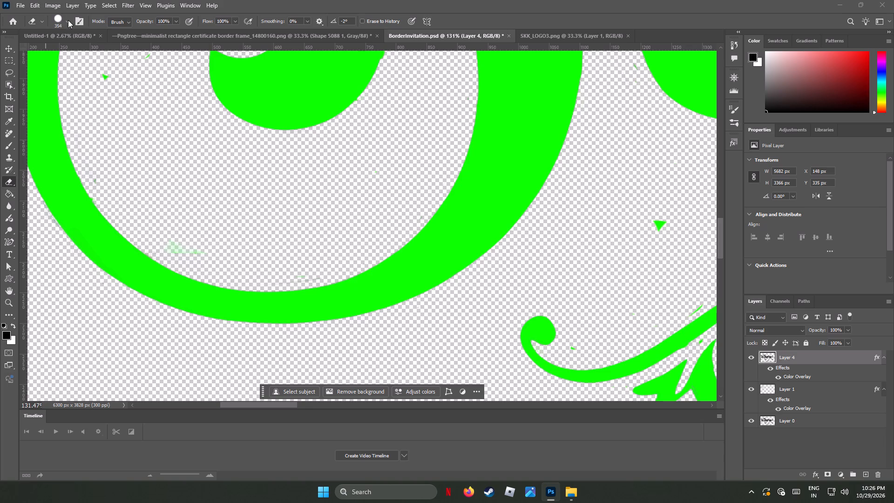
left_click(68, 48)
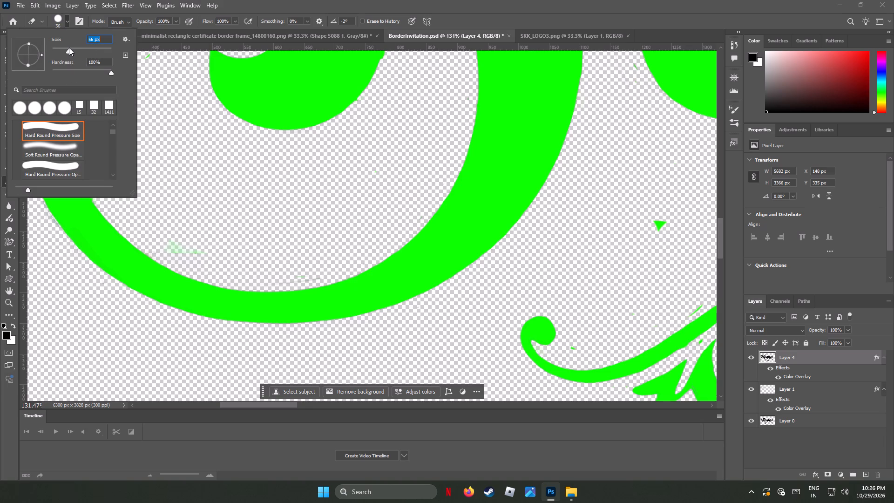
left_click(300, 0)
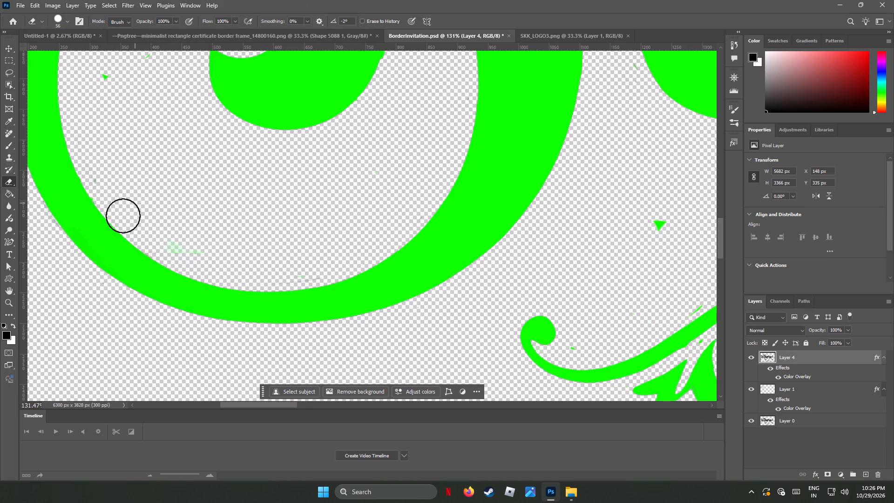
Examine the stray specks inside and around the lower curl of the S.
scroll(120, 162, "up", 6)
scroll(121, 162, "down", 2)
scroll(122, 161, "up", 3)
scroll(129, 164, "down", 1)
scroll(138, 185, "up", 3)
scroll(138, 185, "down", 2)
scroll(138, 185, "up", 1)
scroll(138, 185, "down", 2)
scroll(139, 186, "up", 10)
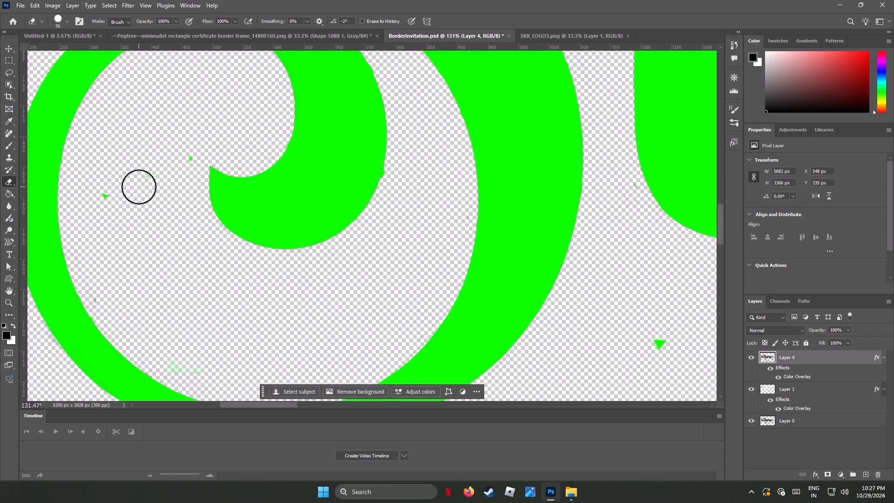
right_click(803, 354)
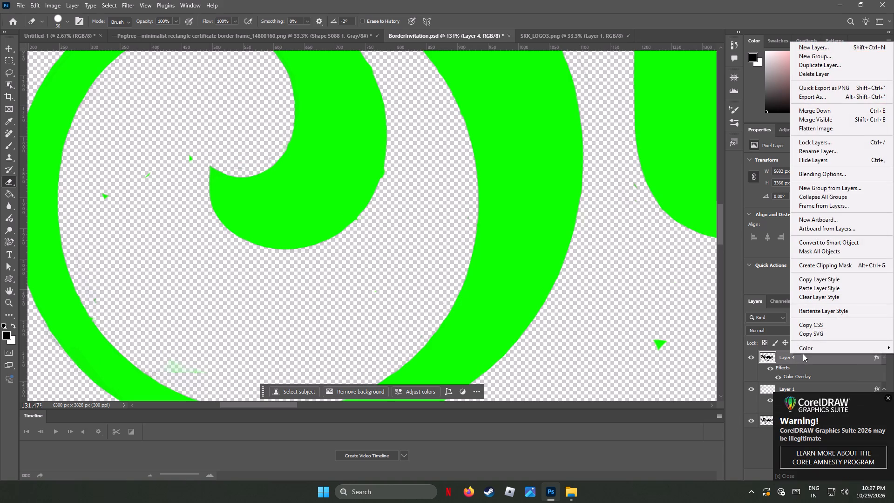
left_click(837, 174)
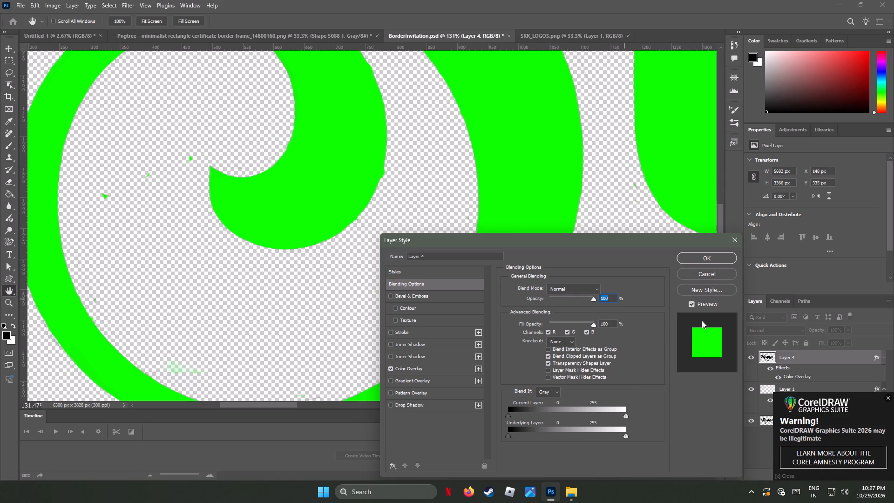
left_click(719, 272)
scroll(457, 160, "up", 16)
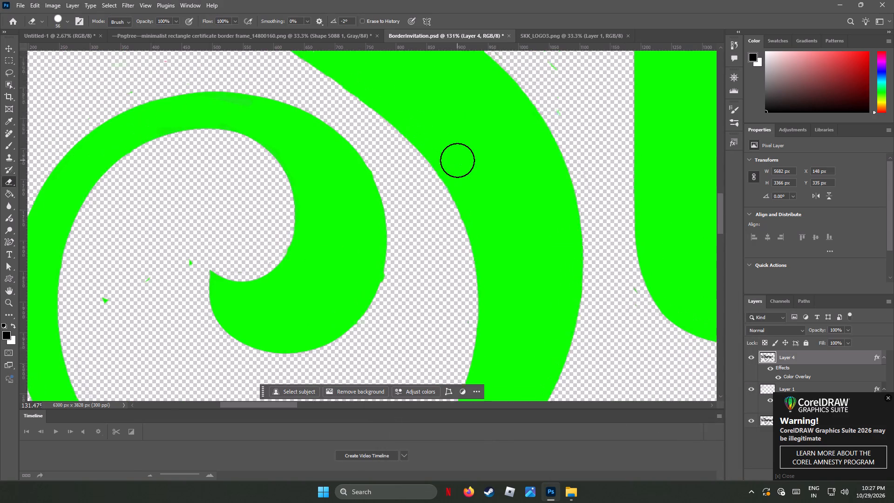
Examine the stray specks around the green S and u against the red arch, close up and from farther out.
scroll(457, 160, "up", 19)
scroll(457, 160, "down", 6)
scroll(457, 160, "up", 2)
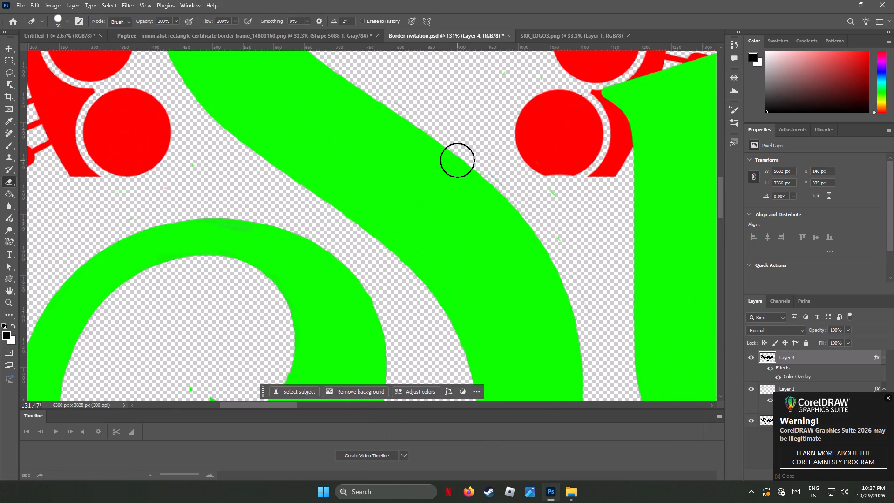
scroll(457, 160, "down", 11, "alt")
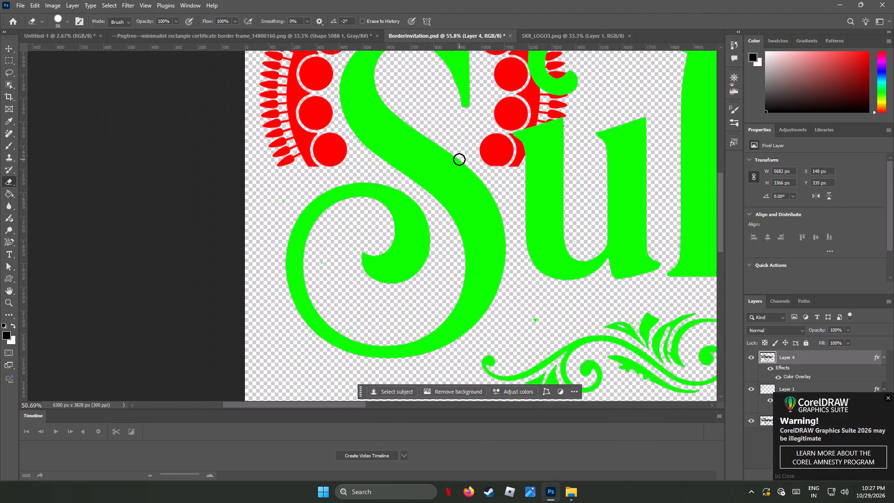
scroll(459, 159, "down", 3, "alt")
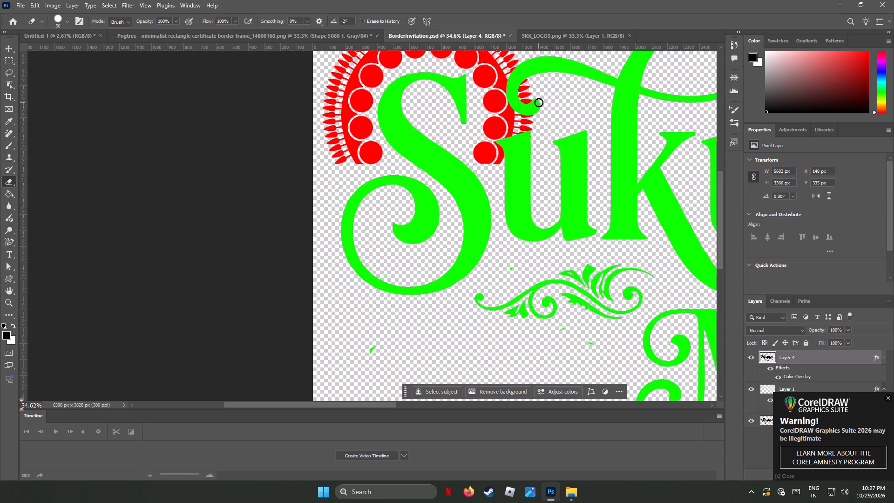
scroll(539, 102, "up", 8)
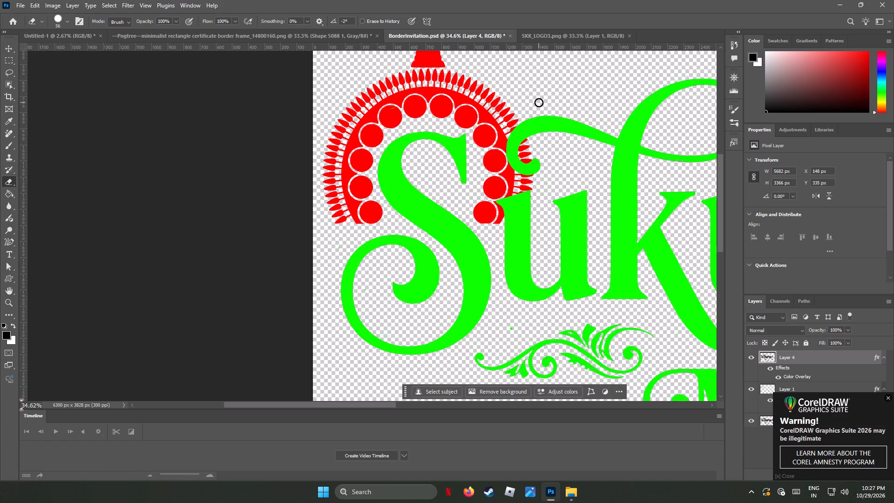
Dismiss the CorelDRAW notification and hide Layer 0.
left_click(890, 399)
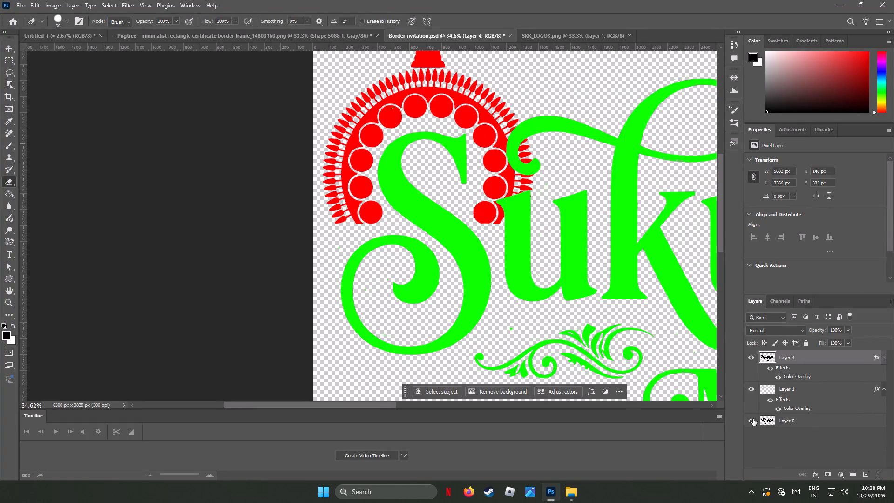
left_click(753, 419)
Toggle the visibility of Layer 4 and Layer 1 to check which artwork each one holds.
left_click(785, 355)
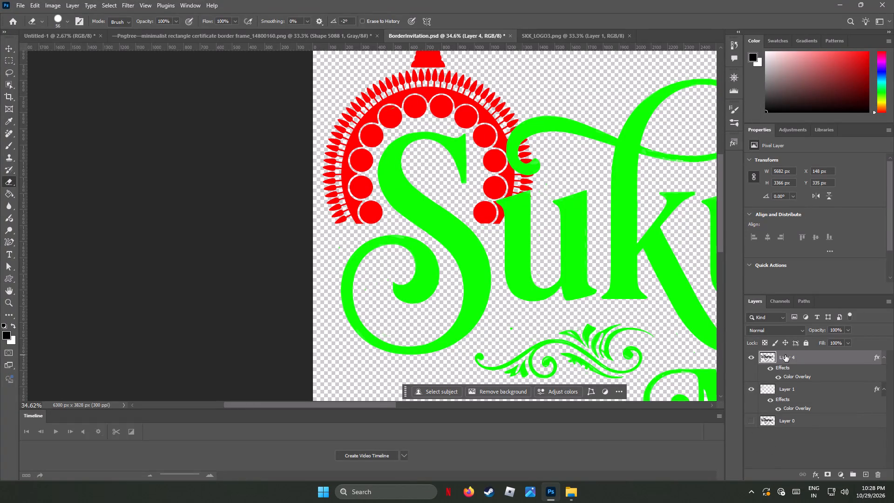
right_click(785, 355)
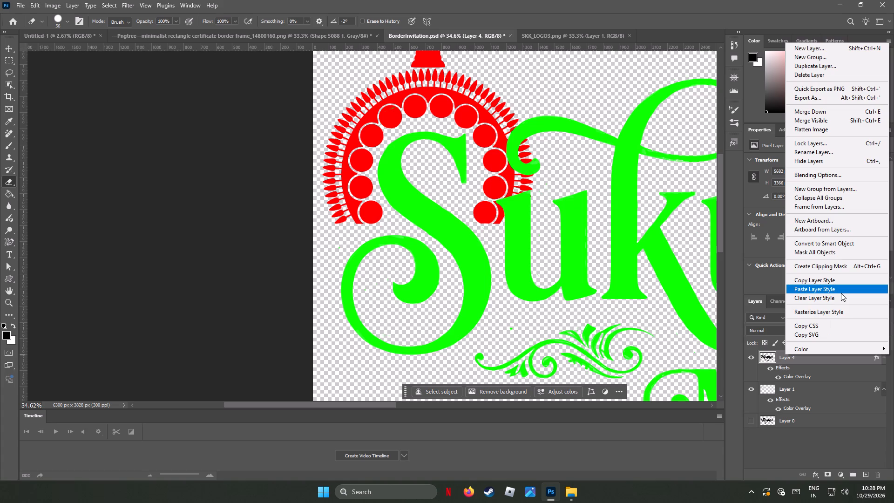
left_click(737, 12)
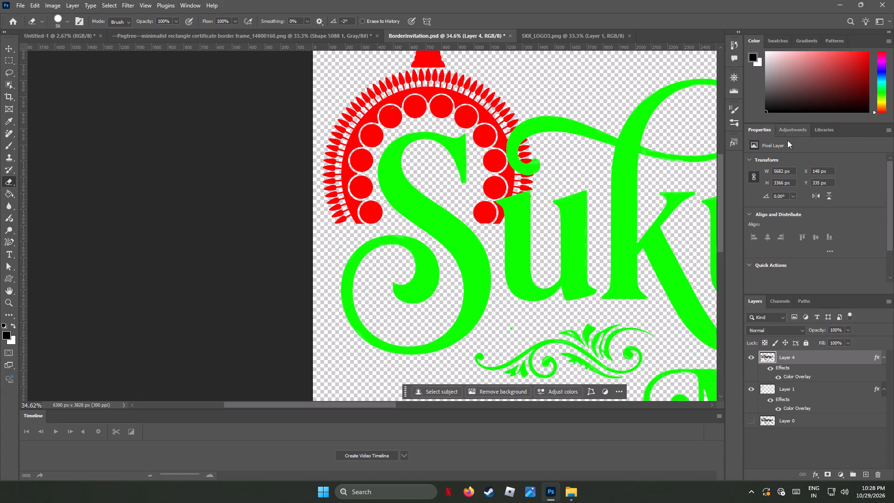
left_click(804, 357)
left_click(752, 357)
left_click(752, 357)
left_click(751, 389)
left_click(751, 389)
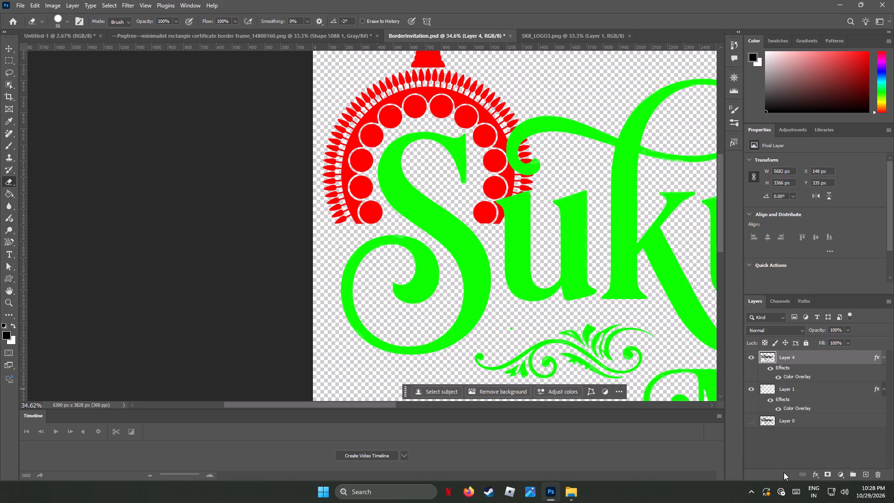
right_click(799, 355)
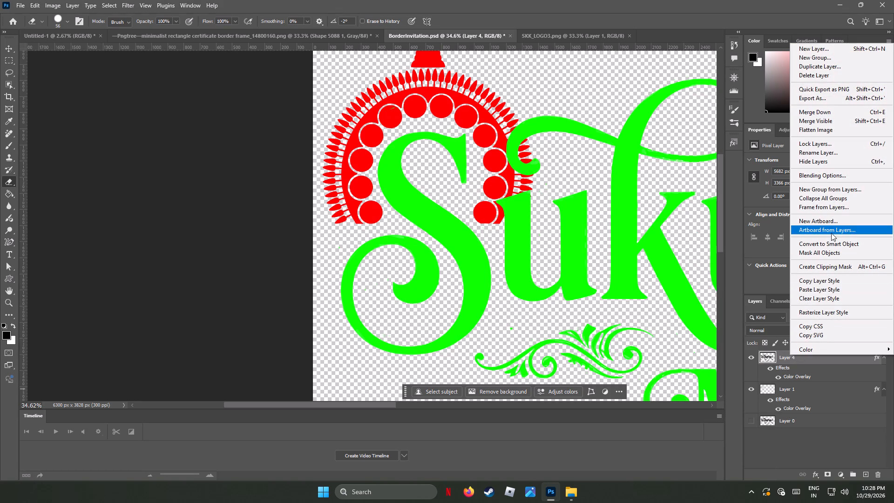
left_click(704, 0)
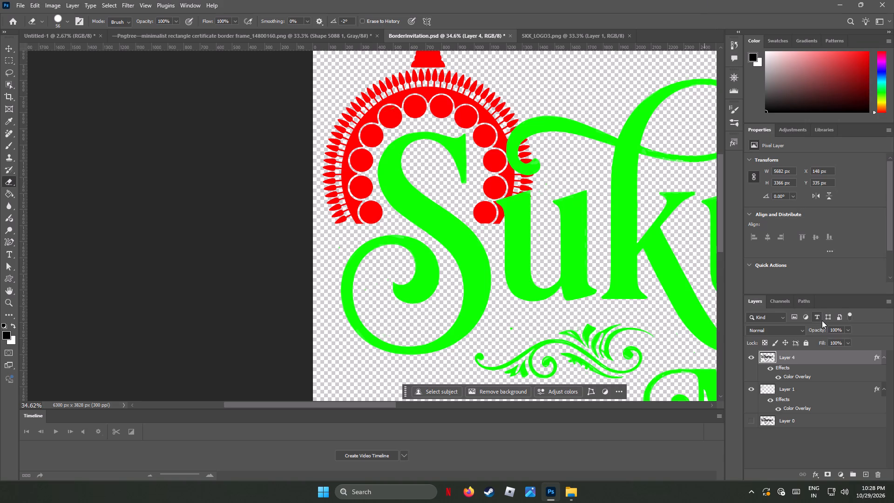
Change the Color Overlay of the Layer 4 lettering to black.
right_click(789, 359)
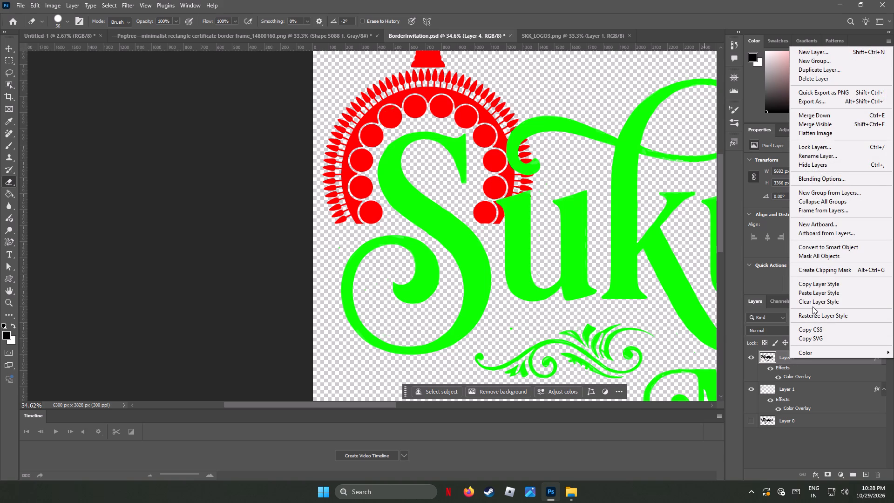
left_click(826, 176)
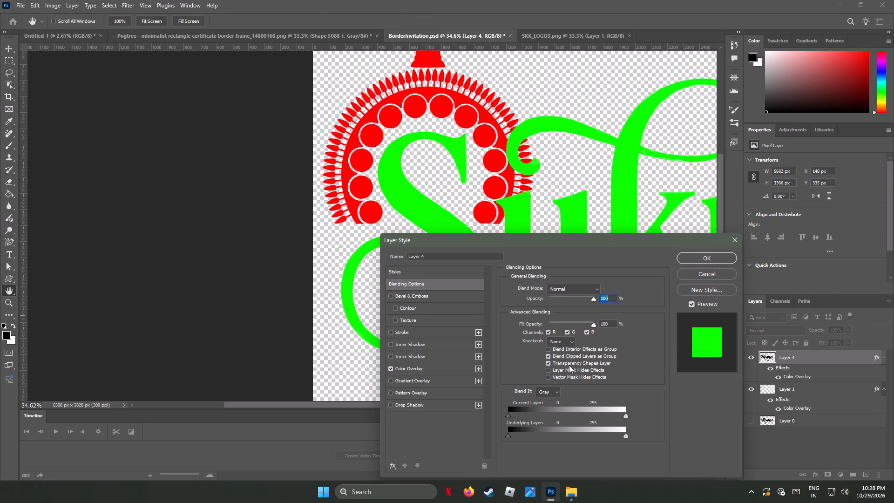
left_click(404, 369)
left_click(602, 288)
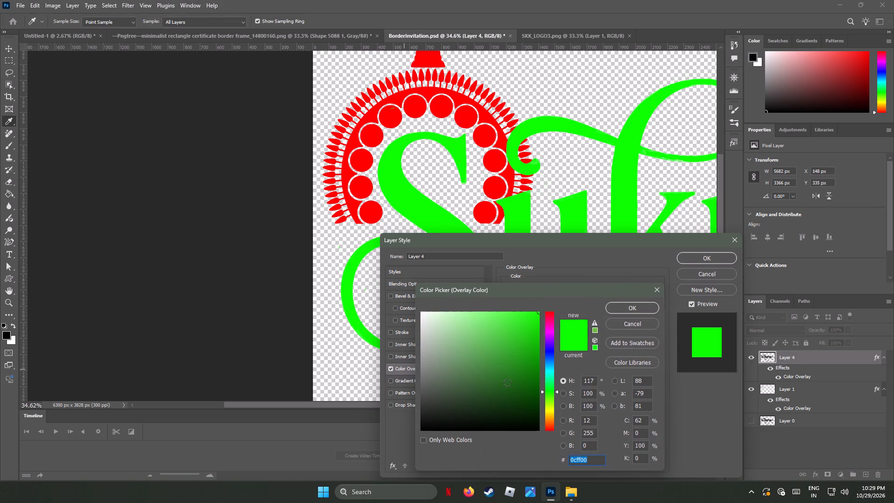
left_click_drag(513, 392, 560, 448)
left_click(628, 309)
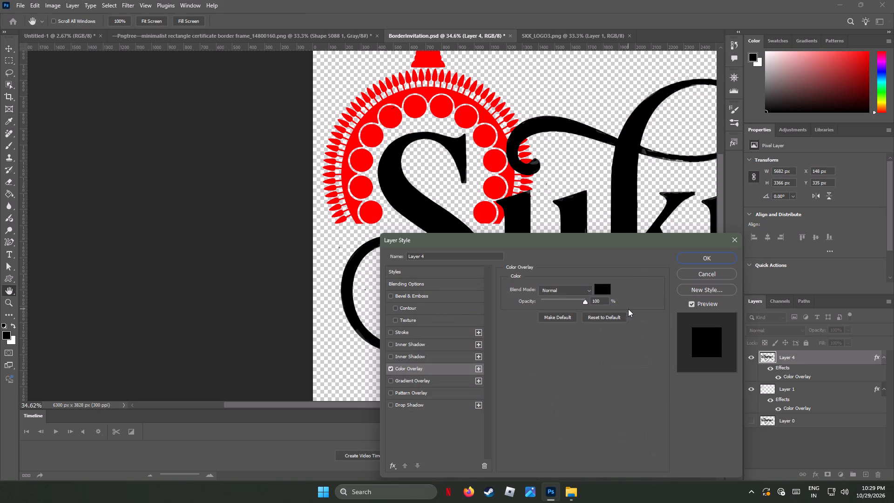
left_click(800, 389)
left_click(791, 386)
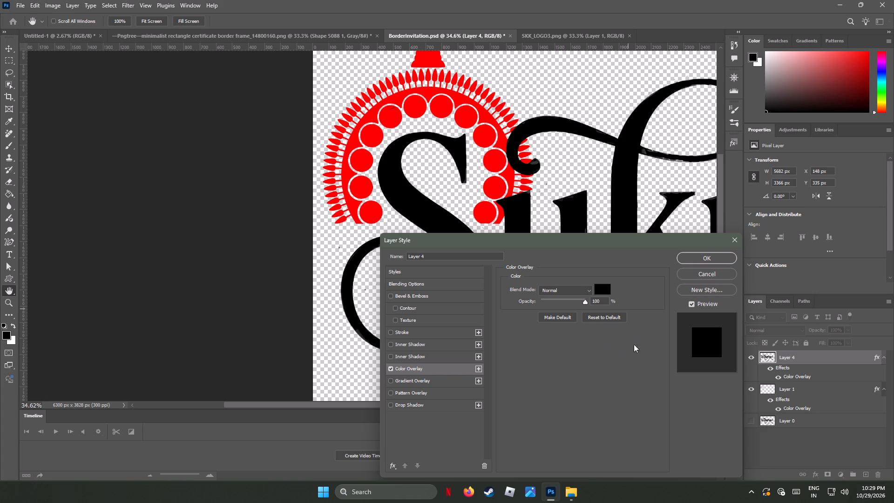
left_click(701, 257)
Change the Color Overlay of the Layer 1 arch to black (000000).
left_click(786, 387)
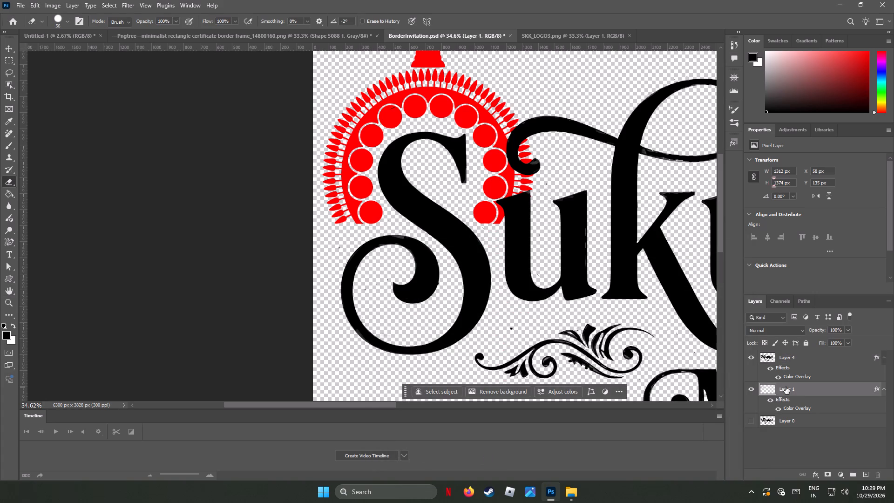
right_click(786, 387)
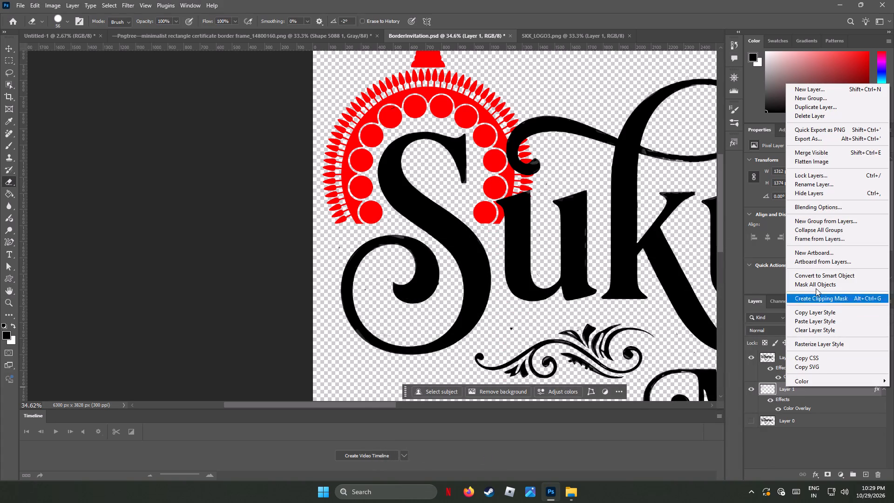
left_click(819, 208)
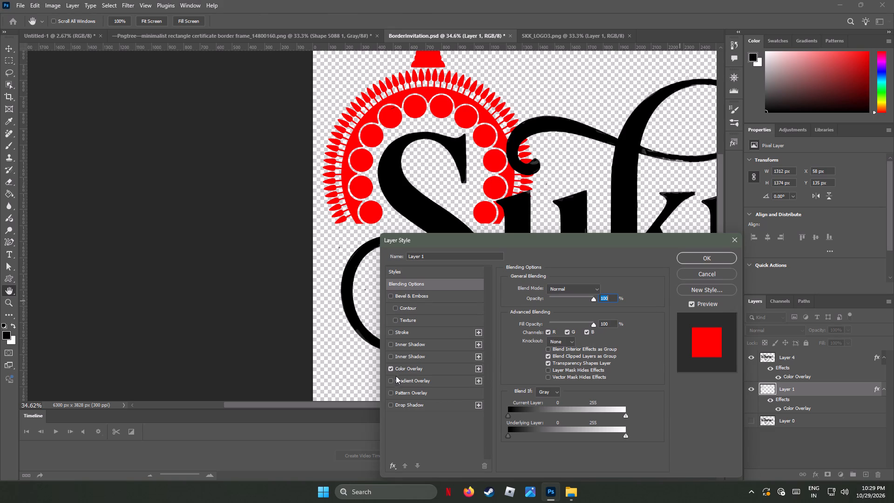
left_click(418, 367)
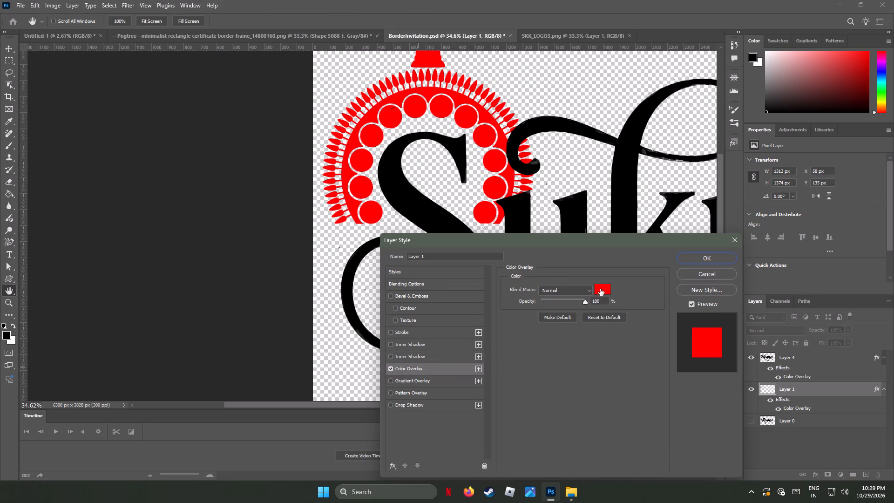
left_click(600, 289)
left_click_drag(524, 417, 545, 446)
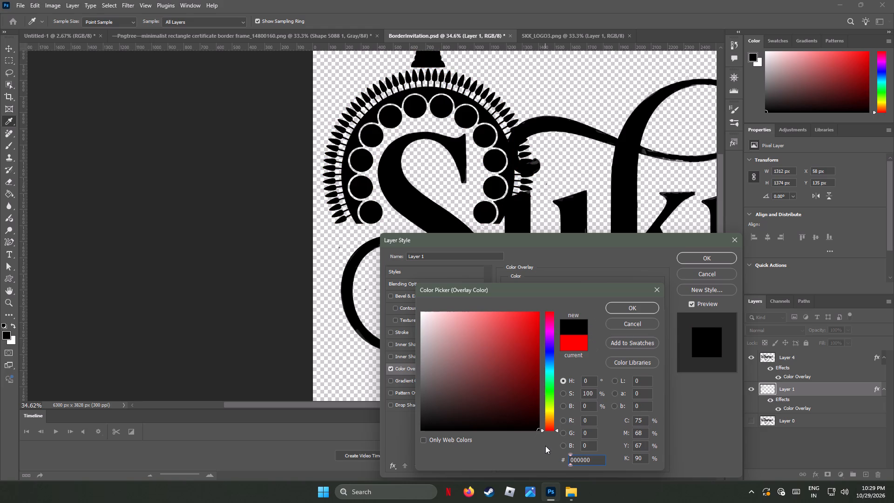
left_click(646, 309)
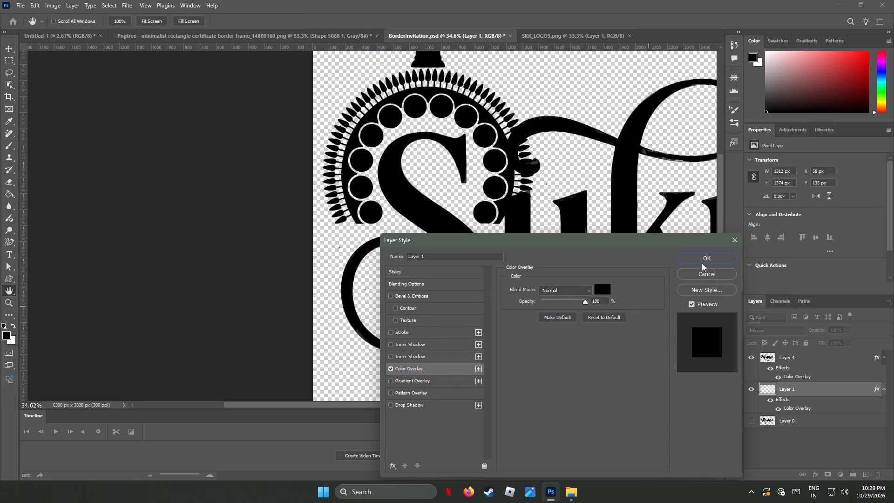
left_click(706, 257)
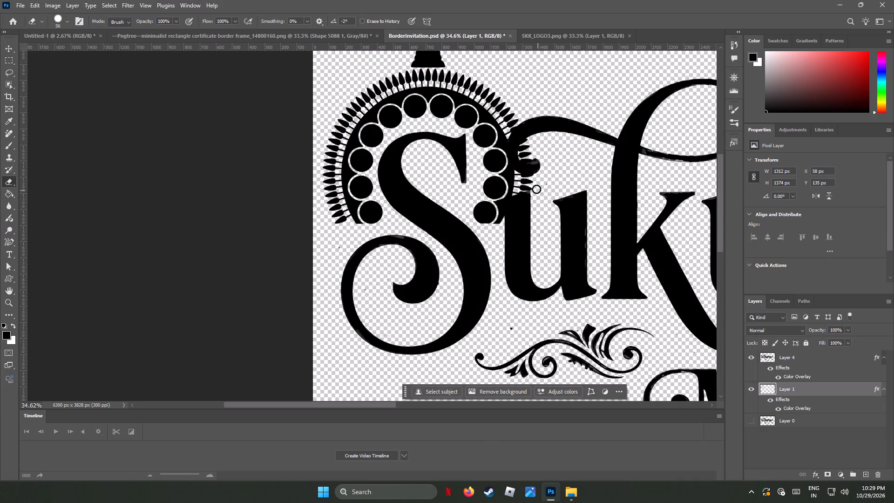
Examine the black S, u and arch up close for stray specks and rough edges.
scroll(536, 189, "up", 3, "alt")
scroll(536, 189, "down", 2, "alt")
scroll(536, 189, "up", 9, "alt")
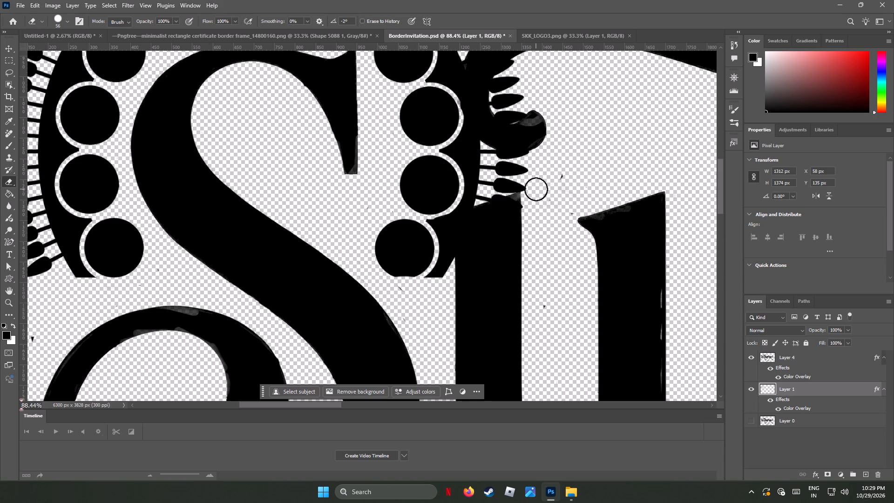
scroll(538, 159, "up", 4, "alt")
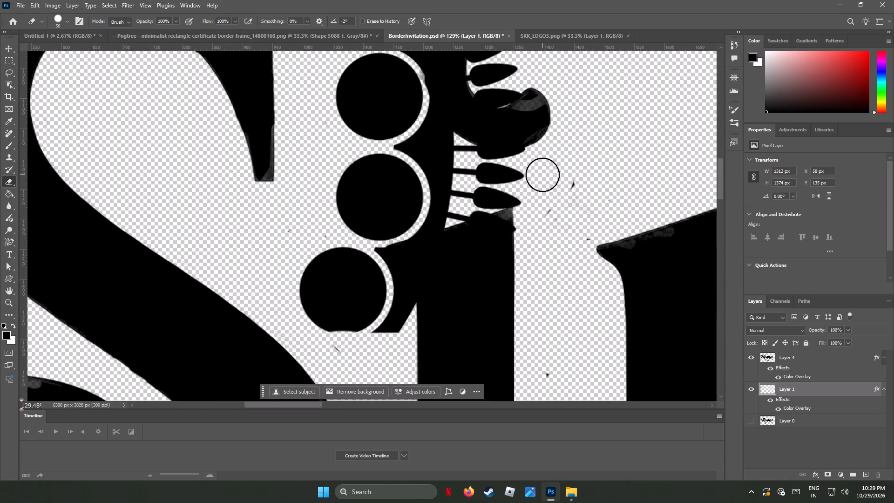
left_click(815, 387)
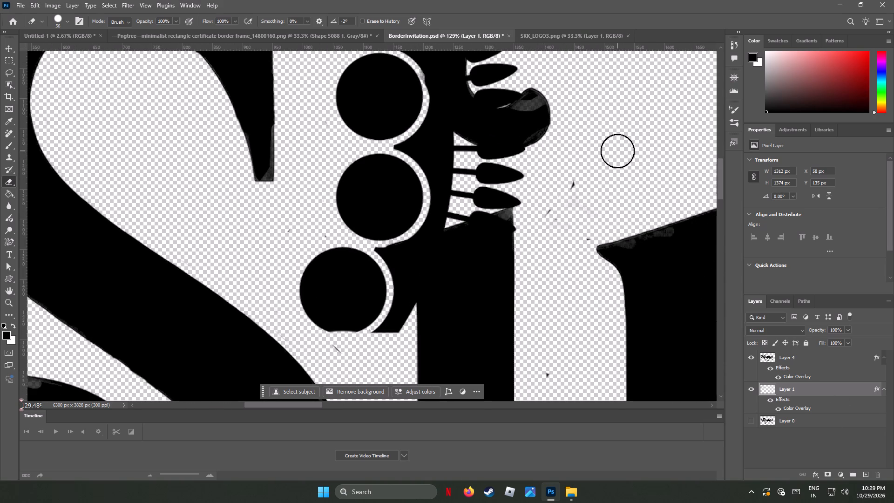
scroll(564, 83, "up", 3, "alt")
scroll(564, 83, "down", 1, "alt")
scroll(564, 83, "up", 6, "alt")
scroll(571, 86, "down", 13, "alt")
scroll(571, 87, "up", 1, "alt")
scroll(571, 87, "down", 5, "alt")
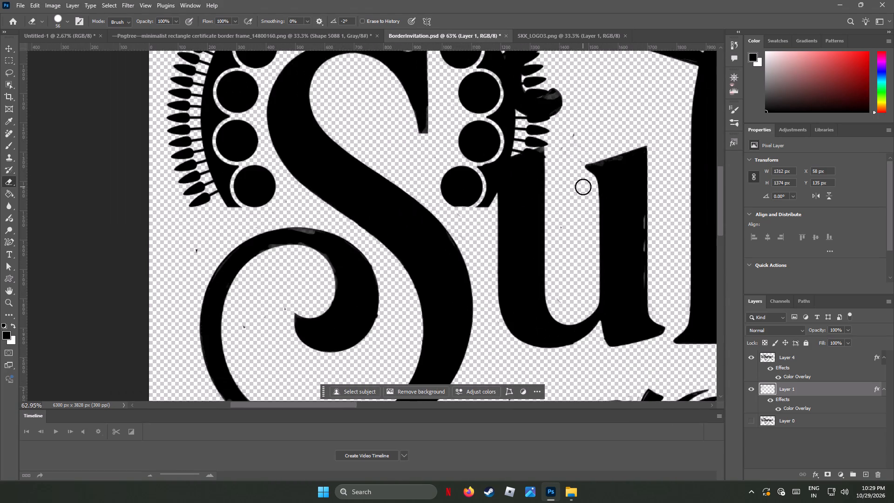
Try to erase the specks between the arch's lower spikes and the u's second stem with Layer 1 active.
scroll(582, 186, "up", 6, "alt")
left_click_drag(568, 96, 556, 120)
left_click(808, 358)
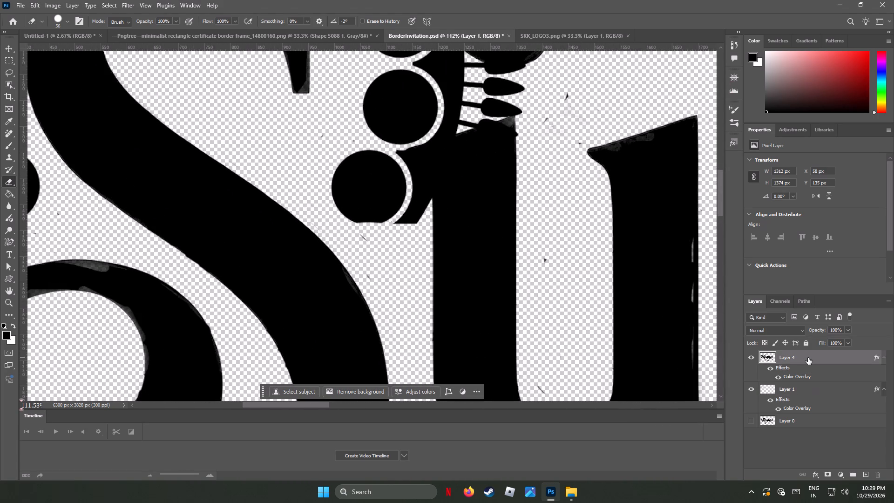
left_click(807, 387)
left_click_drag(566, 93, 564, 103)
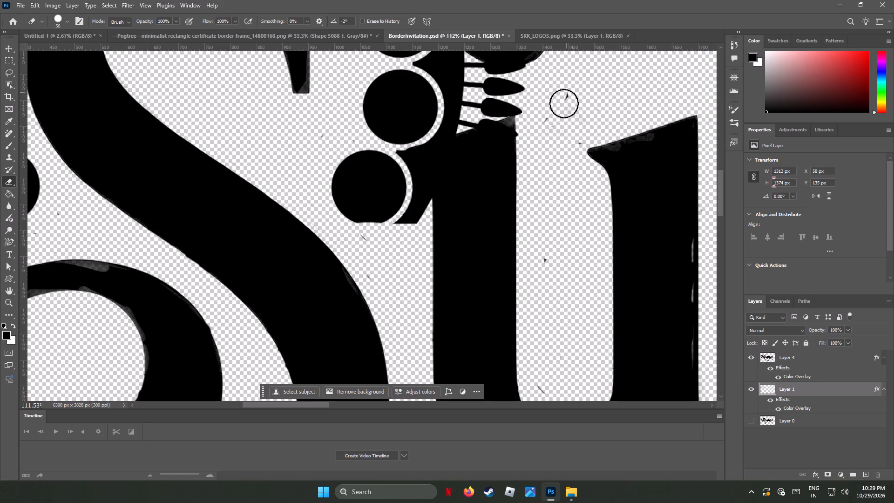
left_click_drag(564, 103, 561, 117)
Make Layer 4 active and erase the stray specks between the arch's lower spikes and the u's second stem, down to the u's bowl.
left_click(806, 356)
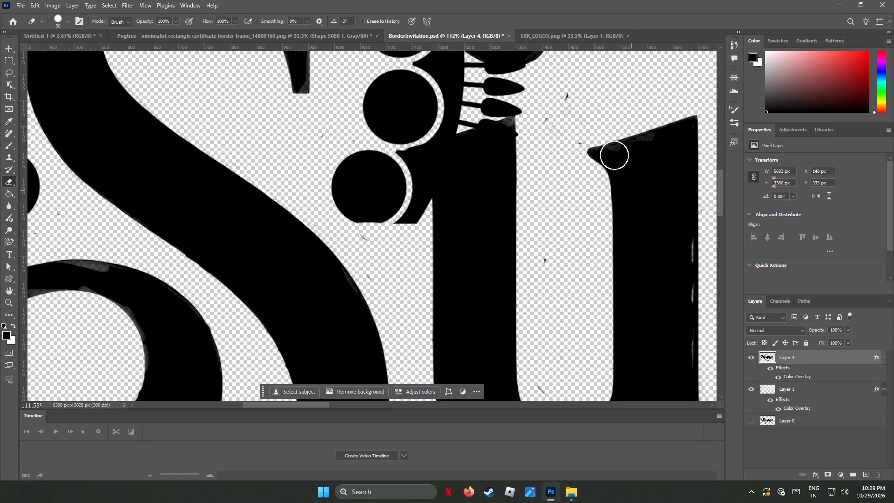
left_click_drag(565, 88, 550, 133)
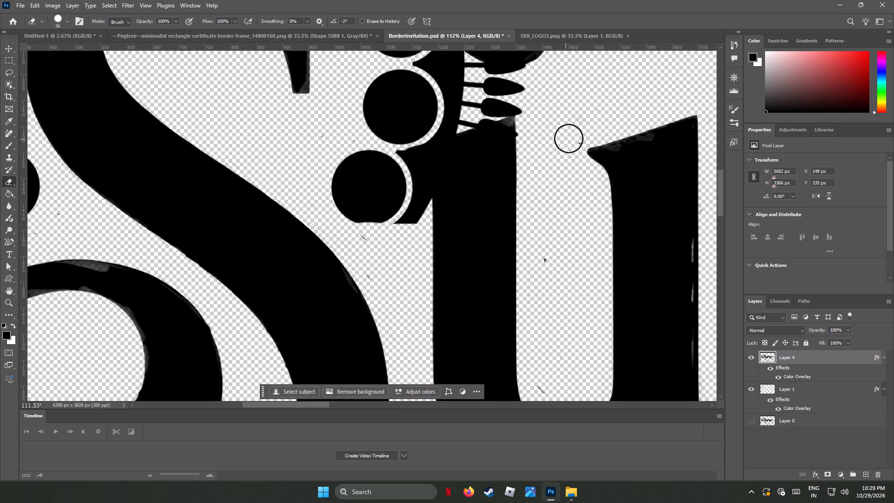
left_click_drag(572, 138, 602, 112)
left_click_drag(551, 246, 561, 263)
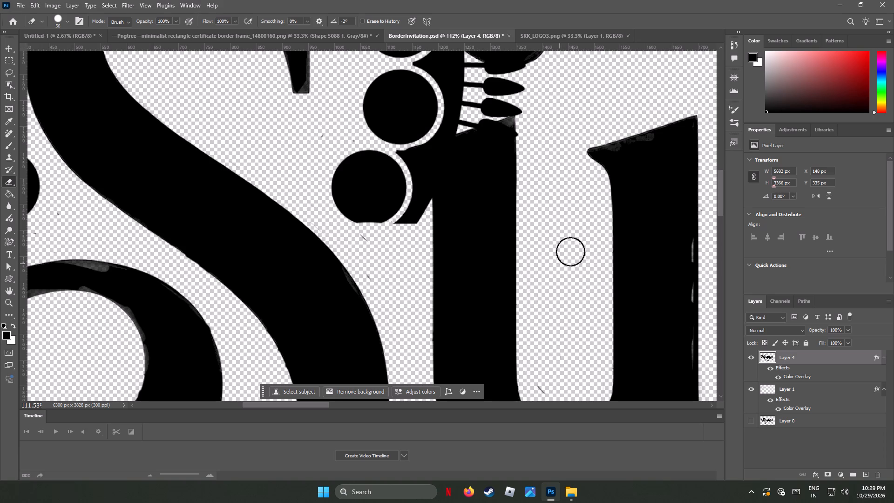
scroll(571, 319, "down", 6)
scroll(571, 320, "up", 1)
scroll(571, 320, "down", 1)
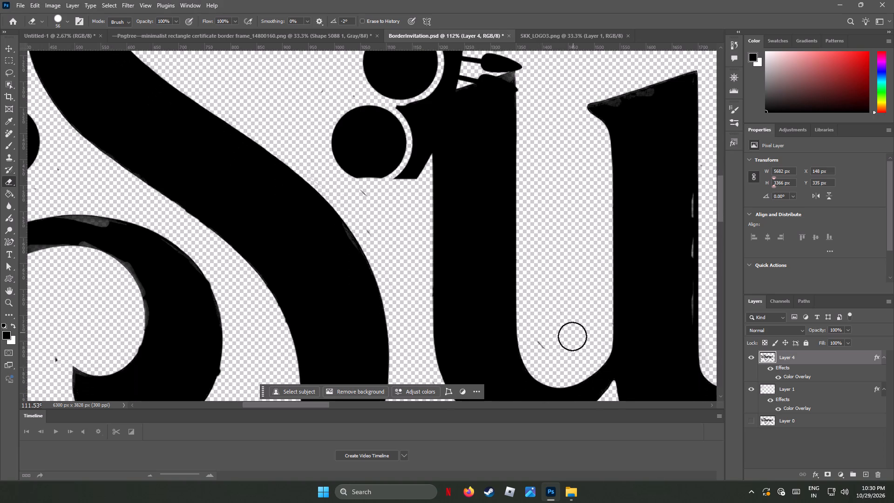
left_click_drag(543, 343, 556, 341)
Erase the thin specks in the gap between the S and the u's first stem, below the arch's end.
scroll(559, 339, "down", 2)
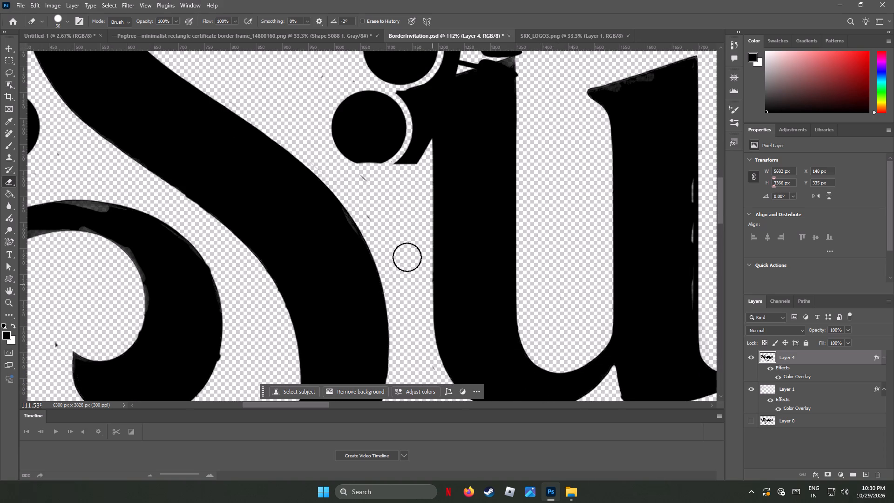
left_click_drag(365, 183, 378, 212)
left_click_drag(390, 193, 398, 214)
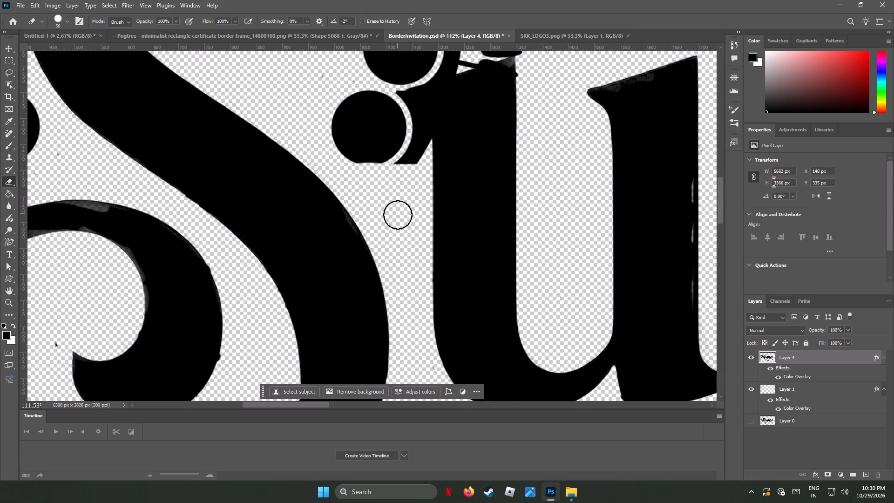
left_click_drag(378, 216, 386, 227)
Examine the S, the arch and the u for remaining stray specks.
scroll(390, 231, "up", 2, "alt")
scroll(390, 231, "down", 5, "alt")
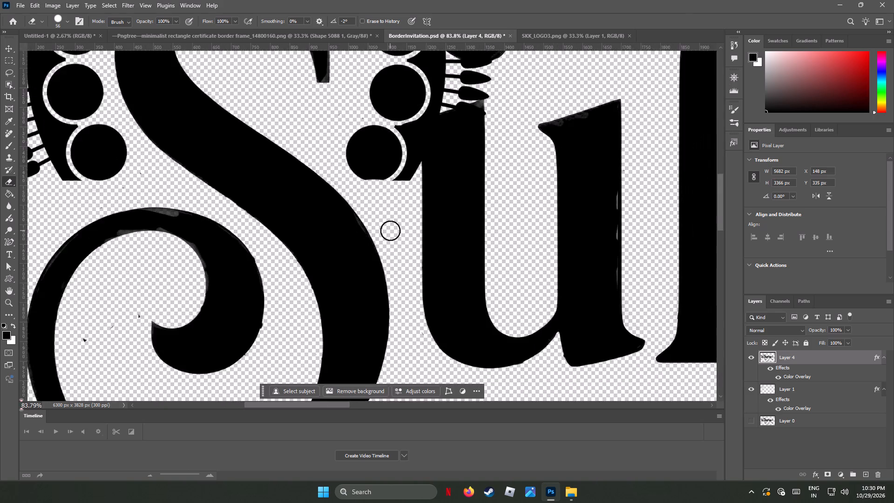
scroll(390, 231, "down", 1, "alt")
scroll(390, 231, "up", 2, "alt")
scroll(390, 231, "down", 2, "alt")
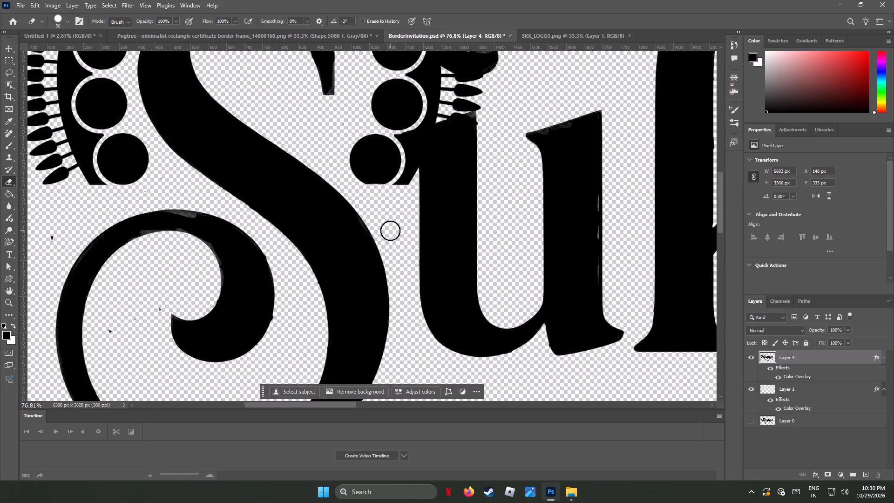
scroll(390, 231, "up", 1)
scroll(390, 231, "down", 1)
scroll(390, 231, "up", 2)
scroll(390, 231, "down", 2)
scroll(390, 231, "up", 2)
scroll(390, 231, "down", 6)
scroll(390, 231, "up", 3)
scroll(390, 231, "down", 1)
scroll(390, 231, "up", 16)
scroll(390, 231, "down", 2)
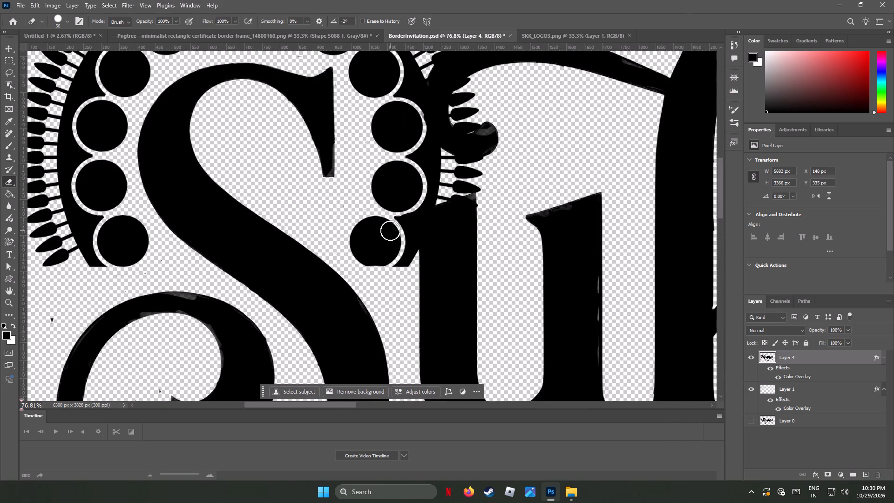
scroll(390, 231, "up", 5)
scroll(390, 231, "down", 1)
scroll(390, 231, "up", 1)
scroll(390, 231, "down", 1)
scroll(390, 231, "up", 3)
scroll(390, 231, "down", 1)
scroll(390, 231, "up", 1)
scroll(390, 231, "down", 4)
scroll(390, 231, "up", 1)
scroll(390, 231, "down", 9)
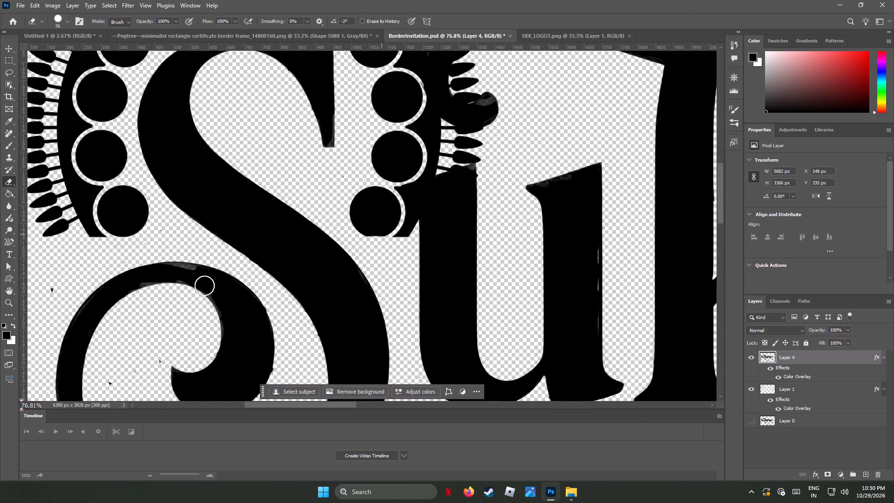
Erase the dark specks outside the S's lower curl and in the open area inside it.
left_click(55, 293)
left_click_drag(156, 359, 152, 360)
left_click(109, 383)
Erase the small bump on the outer edge of the S's inner curl, following the curve closely.
scroll(136, 371, "down", 2)
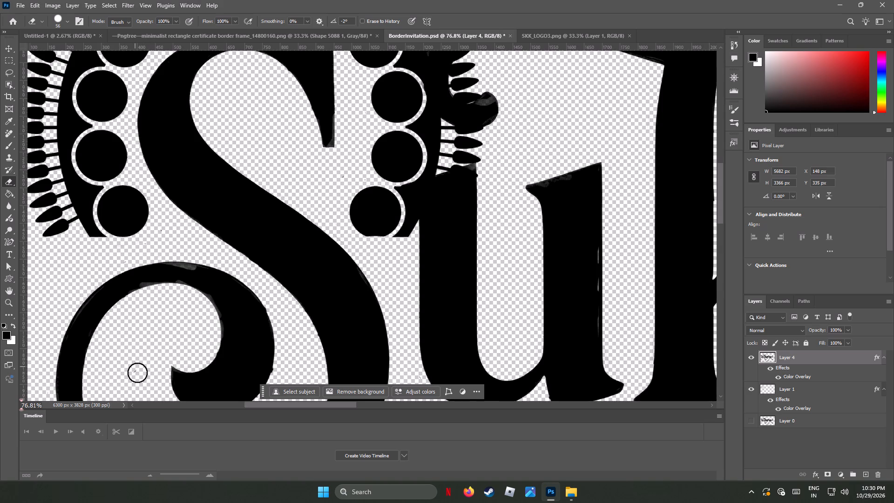
scroll(137, 373, "down", 6)
scroll(177, 349, "down", 5)
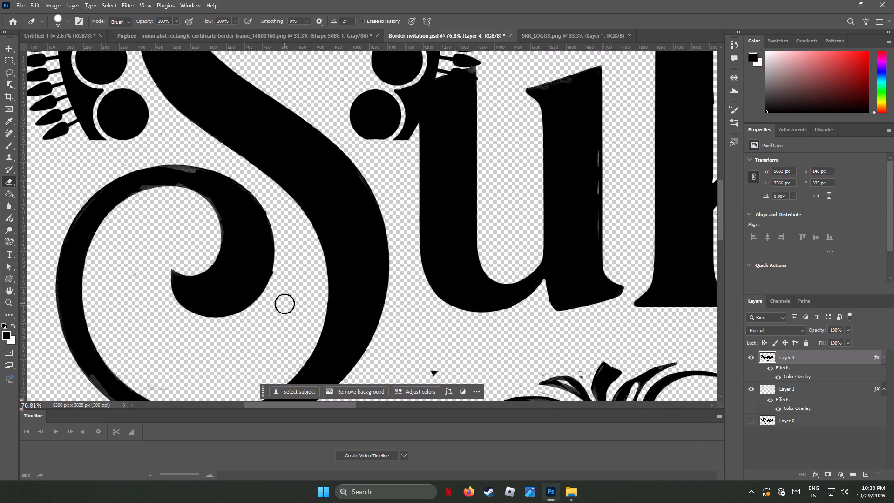
scroll(285, 279, "down", 1, "alt")
scroll(285, 279, "up", 1, "alt")
scroll(285, 279, "down", 2, "alt")
scroll(285, 279, "up", 14, "alt")
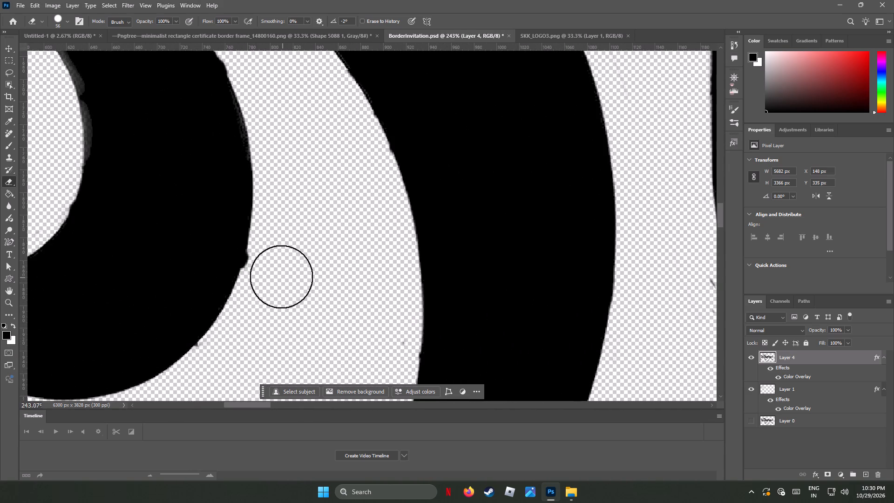
left_click(278, 265)
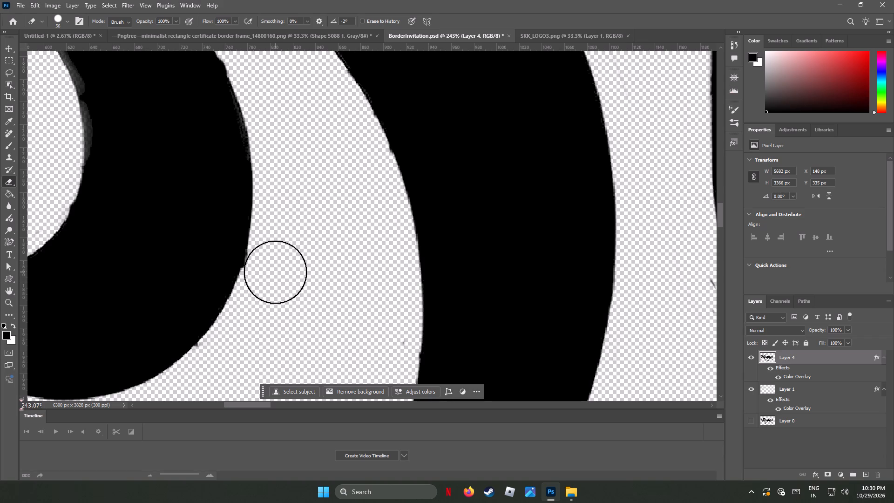
left_click(274, 277)
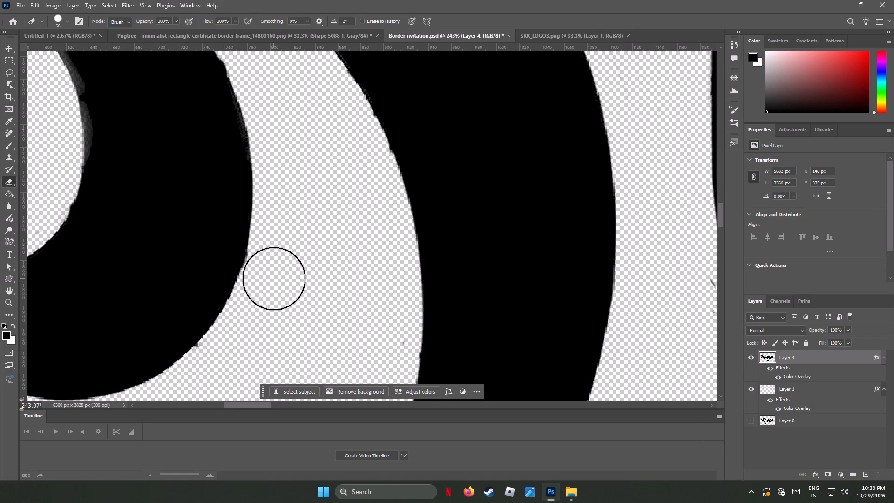
scroll(274, 279, "up", 1, "alt")
scroll(274, 279, "down", 2, "alt")
scroll(274, 279, "up", 7, "alt")
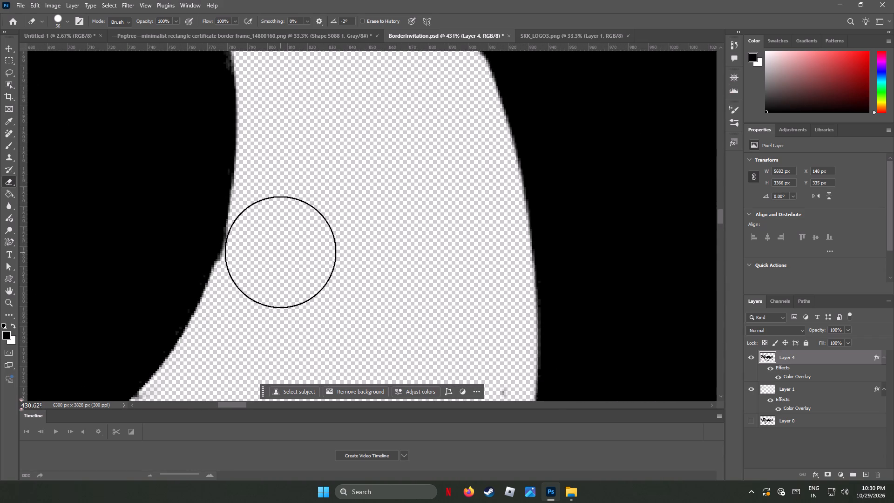
left_click(280, 252)
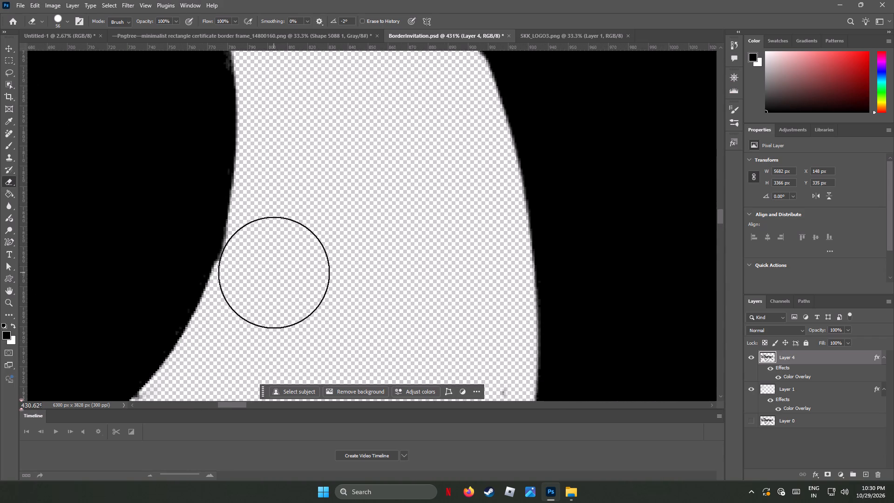
left_click(274, 272)
left_click(269, 279)
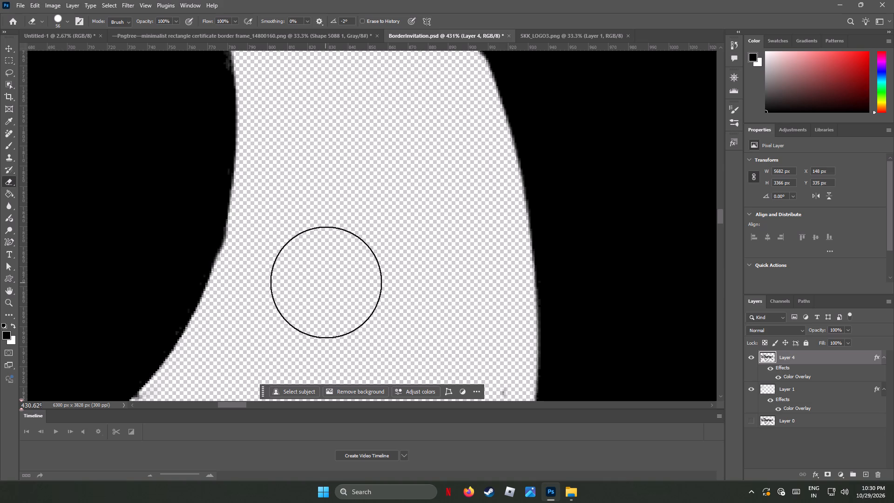
key("ctrl+z")
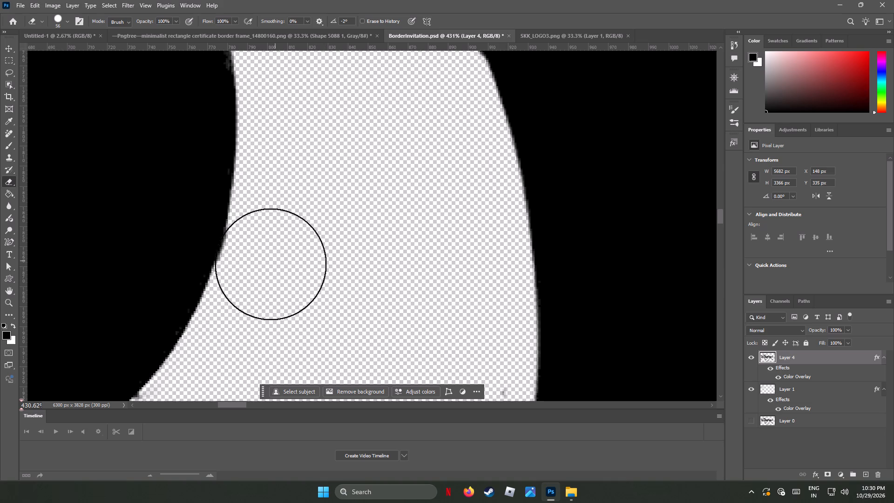
left_click(269, 284)
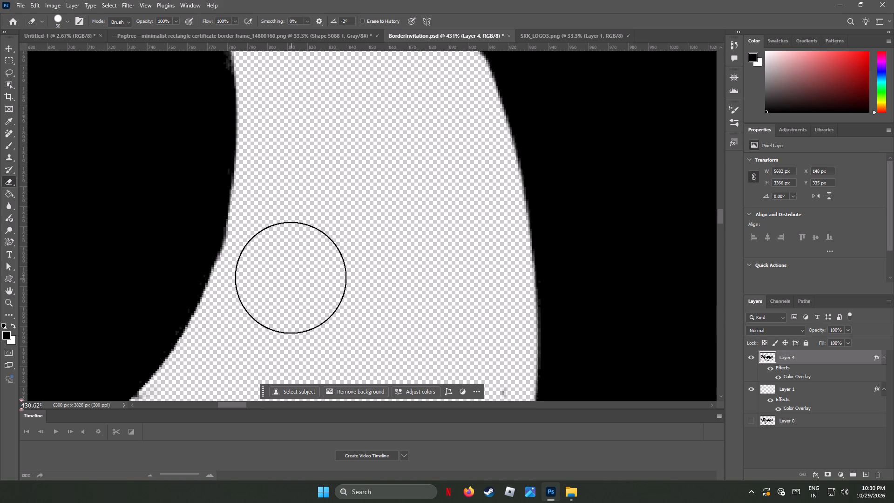
left_click(274, 270)
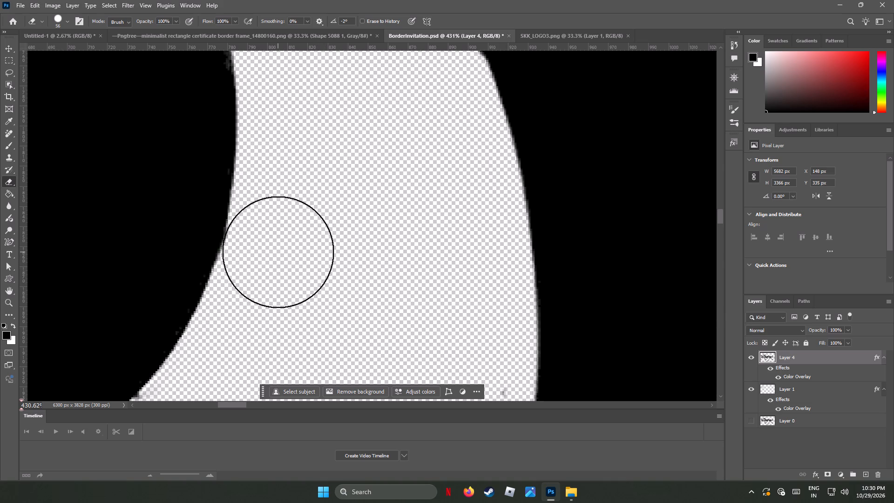
left_click(281, 245)
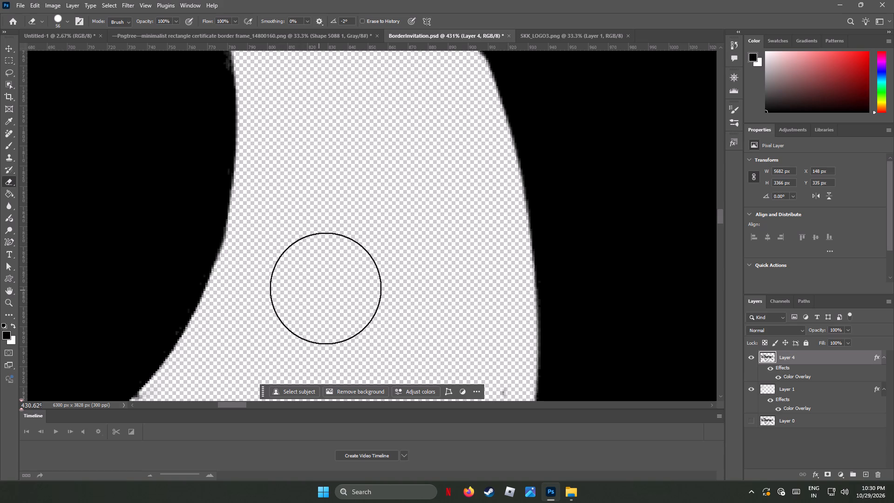
Erase the rough nub on the lower outer edge of the S's inner curl.
scroll(331, 289, "up", 1, "alt")
scroll(332, 289, "down", 8, "alt")
scroll(227, 370, "up", 13, "alt")
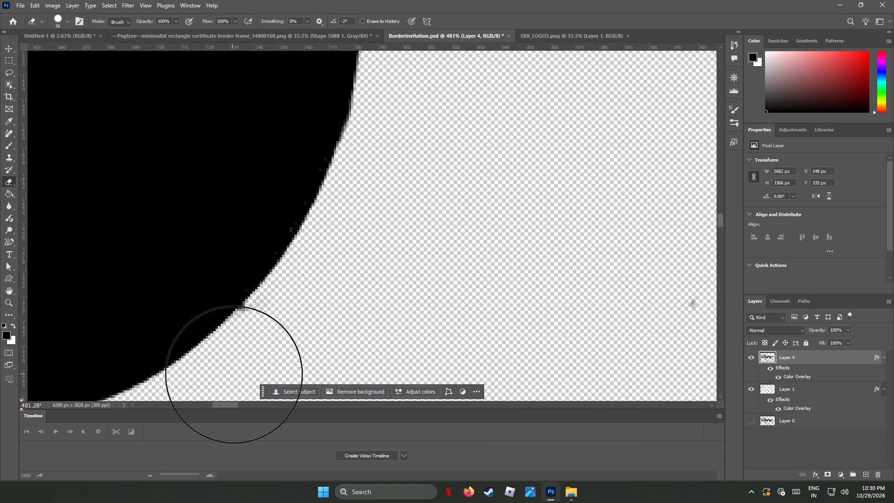
scroll(271, 364, "up", 1, "alt")
left_click(313, 351)
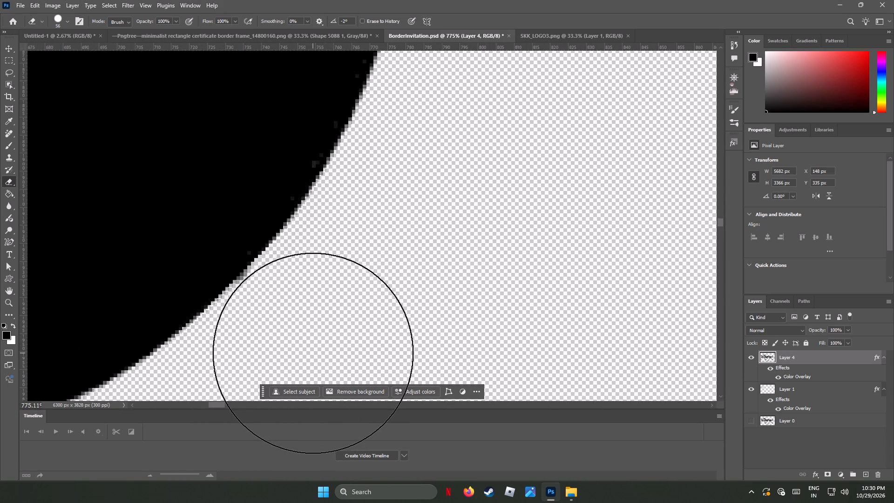
left_click(310, 353)
Erase the faint specks in the open area inside the S's curl.
scroll(362, 332, "down", 1, "alt")
scroll(362, 332, "up", 1, "alt")
scroll(363, 332, "down", 5, "alt")
scroll(372, 334, "up", 2, "alt")
scroll(376, 334, "down", 3, "alt")
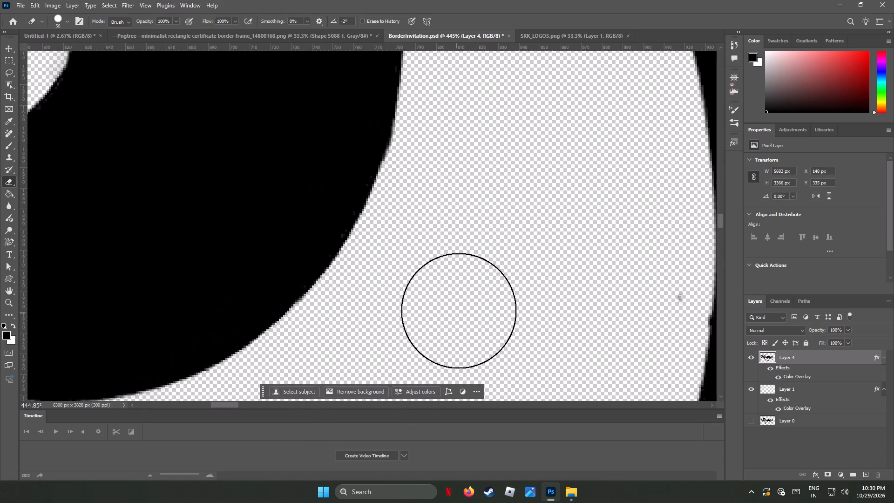
scroll(459, 311, "down", 12, "alt")
left_click_drag(158, 256, 161, 297)
Smooth the inner concave edge of the S's curl by erasing its small bumps.
scroll(297, 229, "down", 1, "alt")
scroll(298, 226, "up", 2, "alt")
scroll(300, 226, "down", 2, "alt")
scroll(301, 226, "up", 4, "alt")
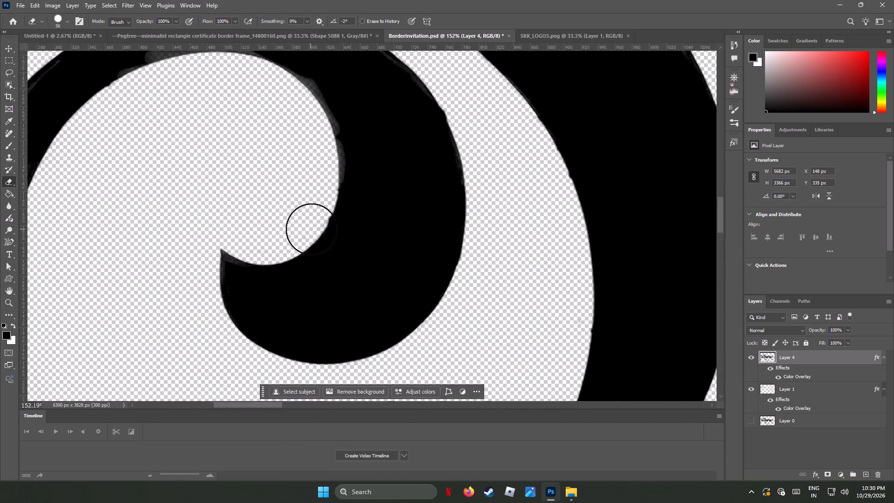
scroll(313, 229, "up", 9, "alt")
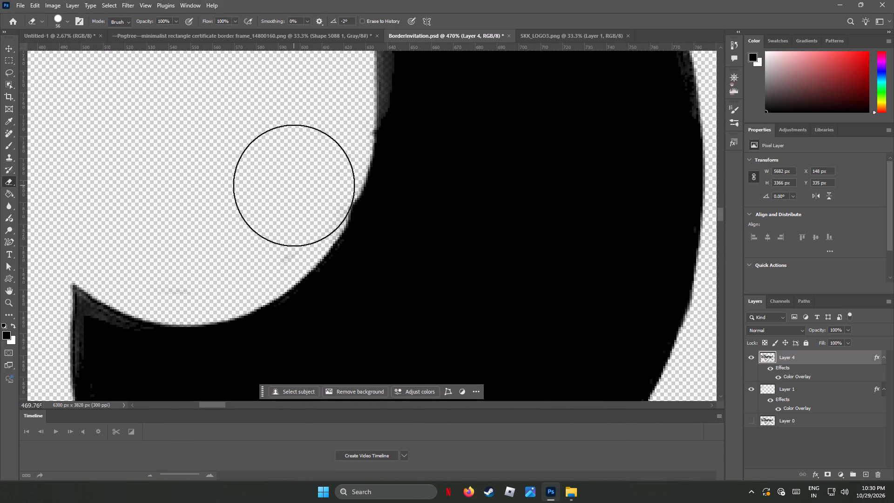
left_click(294, 185)
left_click(295, 186)
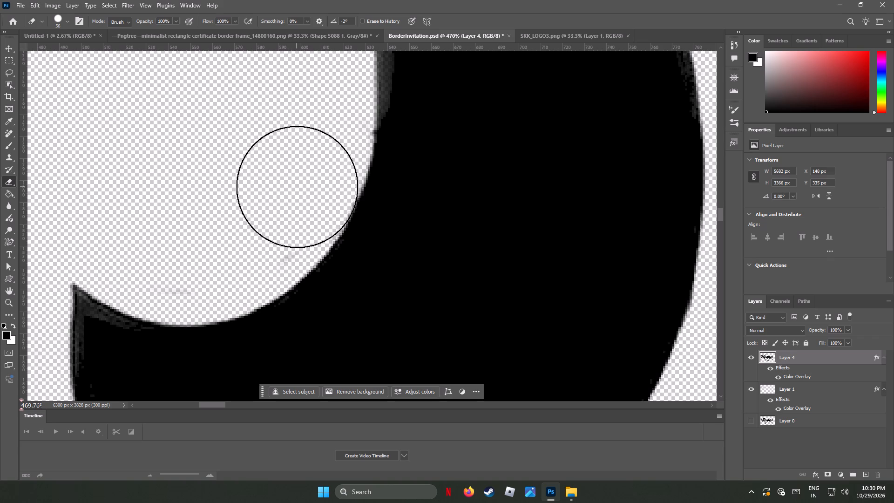
left_click(298, 186)
left_click(313, 124)
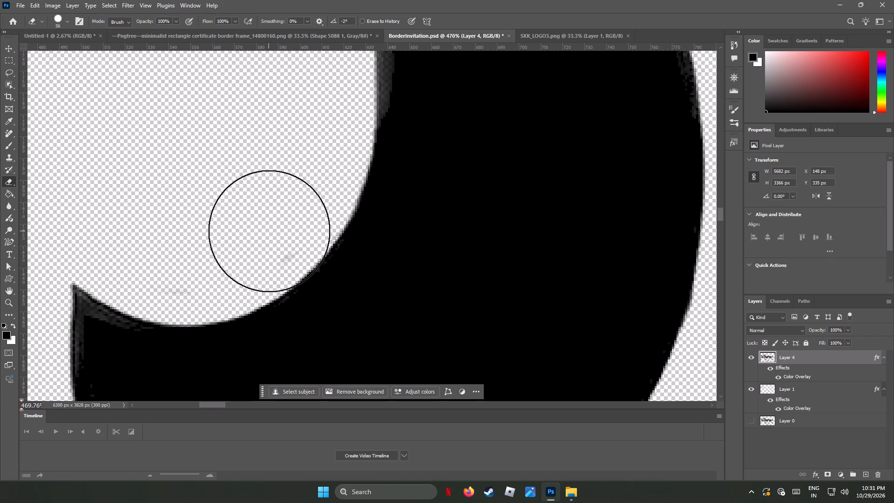
Erase the triangular speck between the S's lower curve and the base of the u.
scroll(271, 231, "down", 1)
scroll(271, 231, "up", 1, "alt")
scroll(271, 231, "down", 17, "alt")
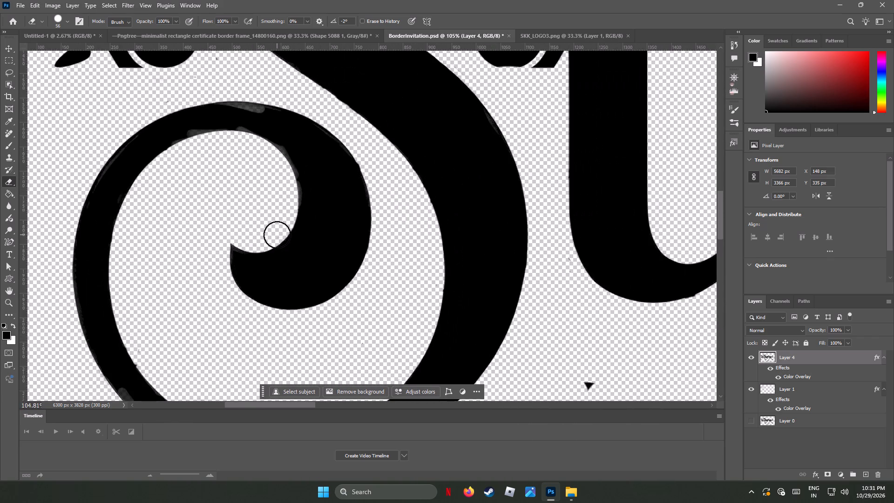
scroll(277, 235, "down", 5, "alt")
left_click_drag(471, 328, 471, 338)
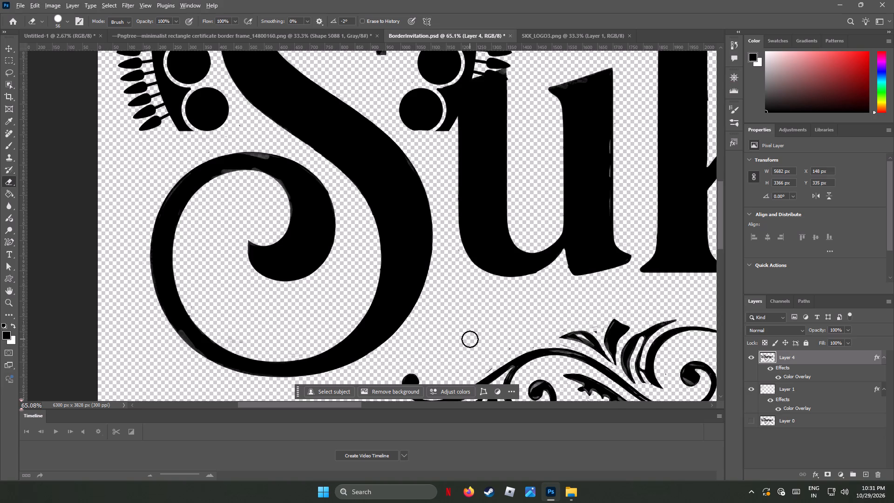
Erase the stray speck just outside the upper loop of the k.
scroll(470, 339, "down", 8, "alt")
scroll(470, 339, "up", 2, "alt")
scroll(470, 339, "down", 1, "alt")
scroll(470, 339, "up", 1, "alt")
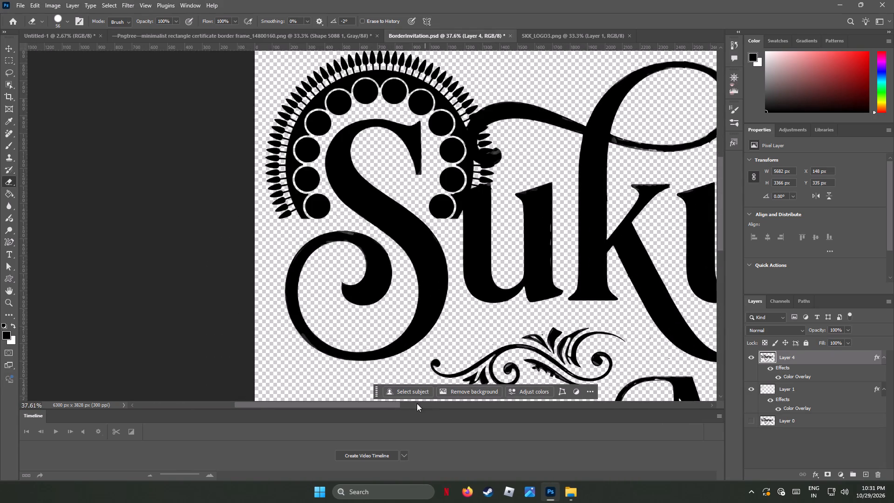
left_click_drag(366, 404, 400, 403)
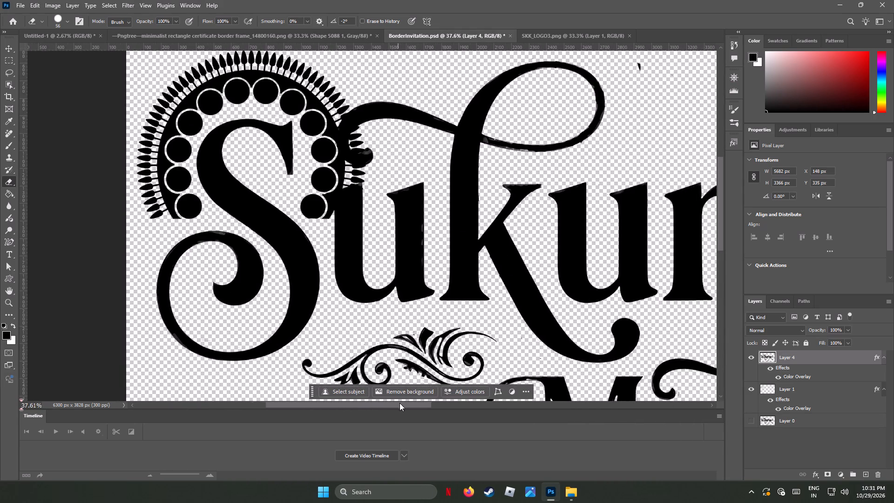
left_click_drag(400, 403, 468, 423)
scroll(454, 249, "up", 8)
left_click_drag(339, 116, 339, 116)
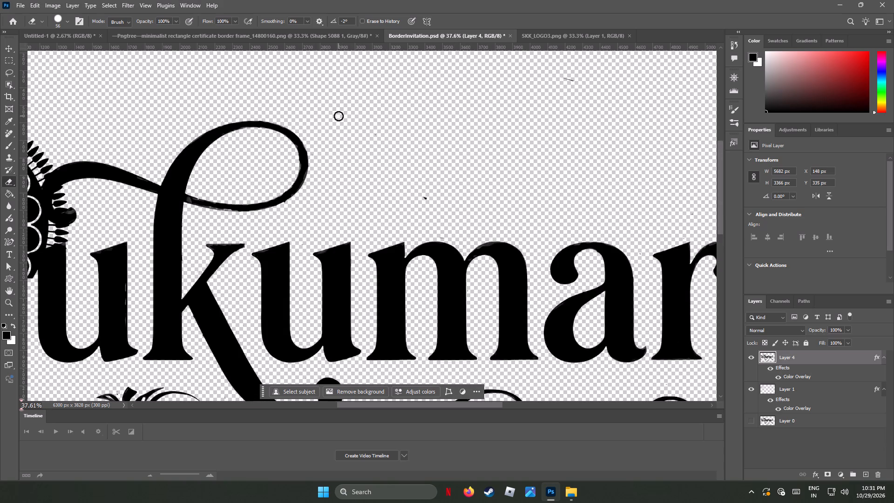
Erase the stray marks in the empty area above the letters uma, beside the k's upper loop.
left_click_drag(339, 116, 377, 154)
left_click_drag(574, 82, 562, 88)
left_click_drag(423, 200, 459, 195)
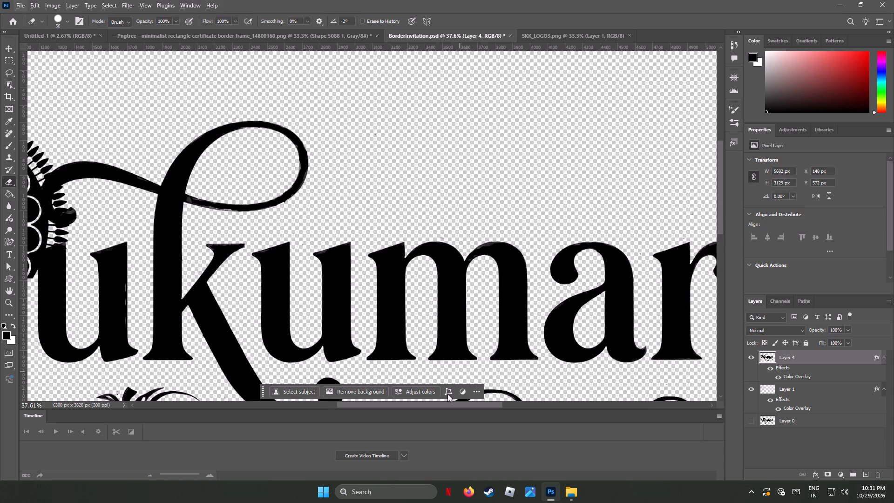
Erase the stray specks below the floral ornament above the v of Mahotsav.
left_click_drag(395, 403, 420, 401)
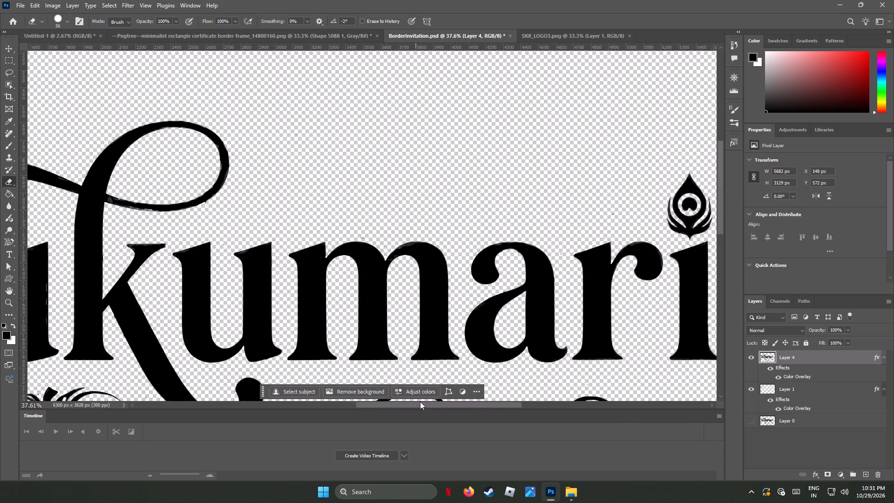
left_click_drag(420, 401, 452, 406)
scroll(494, 327, "down", 12)
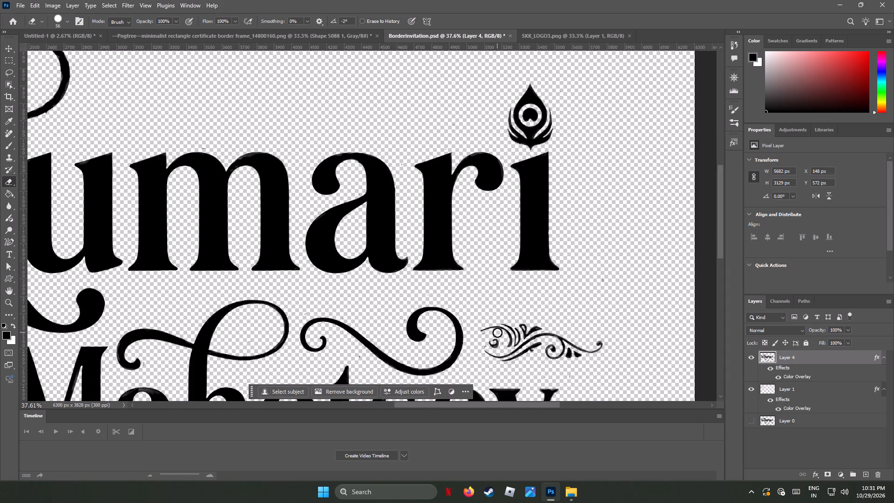
scroll(499, 333, "down", 12)
scroll(500, 333, "up", 2)
scroll(500, 333, "down", 1)
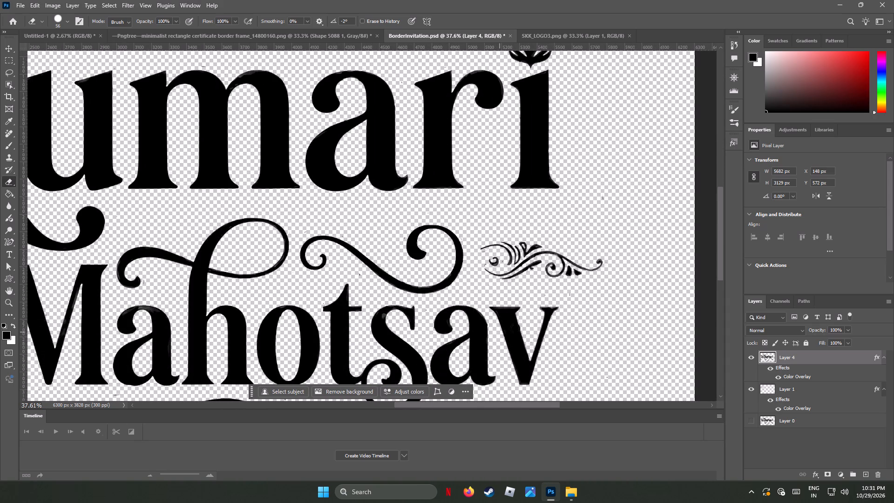
scroll(538, 292, "up", 6, "alt")
scroll(540, 285, "down", 1, "alt")
scroll(541, 283, "up", 8, "alt")
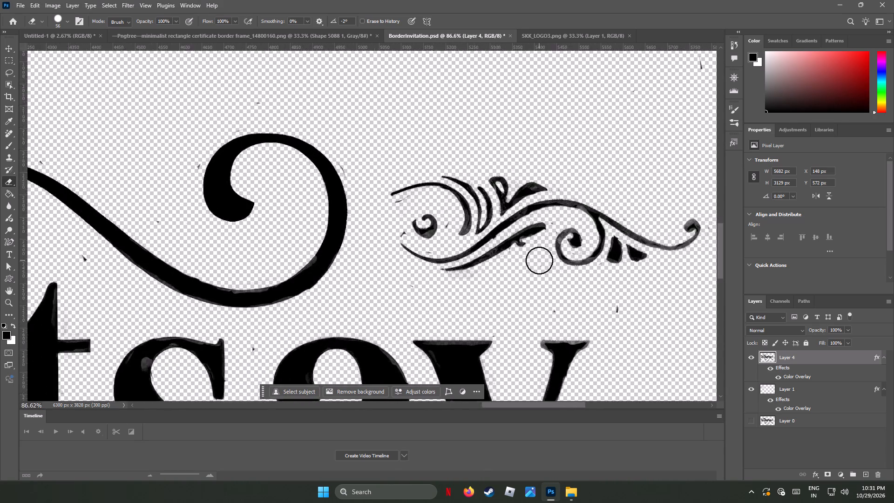
scroll(539, 260, "up", 4, "alt")
left_click_drag(675, 348, 679, 361)
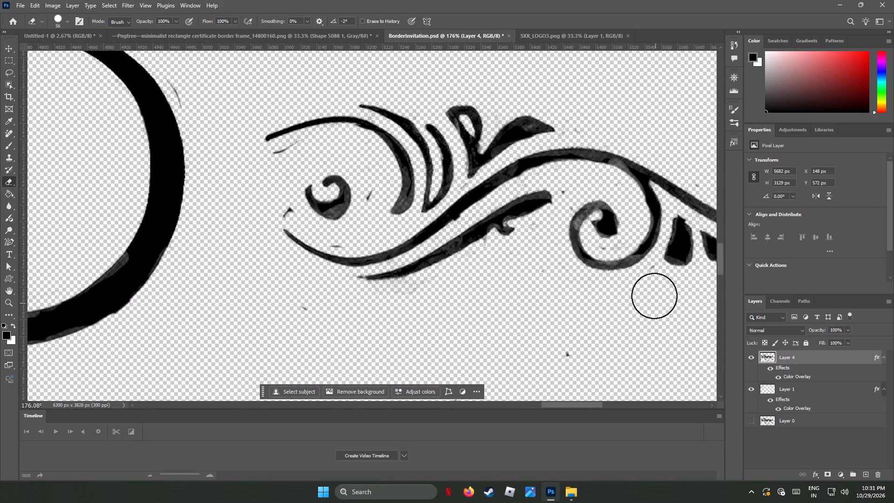
left_click_drag(655, 285, 654, 300)
left_click_drag(580, 354, 569, 355)
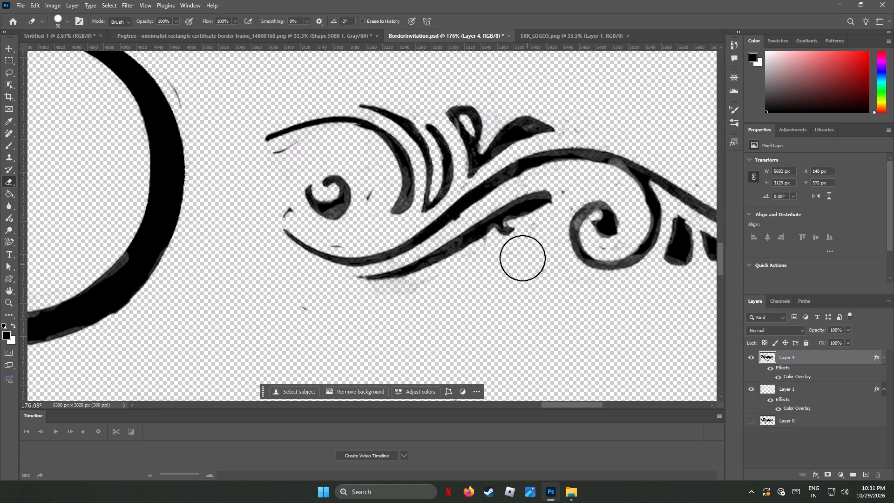
Erase the small hooked bump on the underside of the ornament's lower leaf stroke.
left_click(512, 247)
left_click(508, 246)
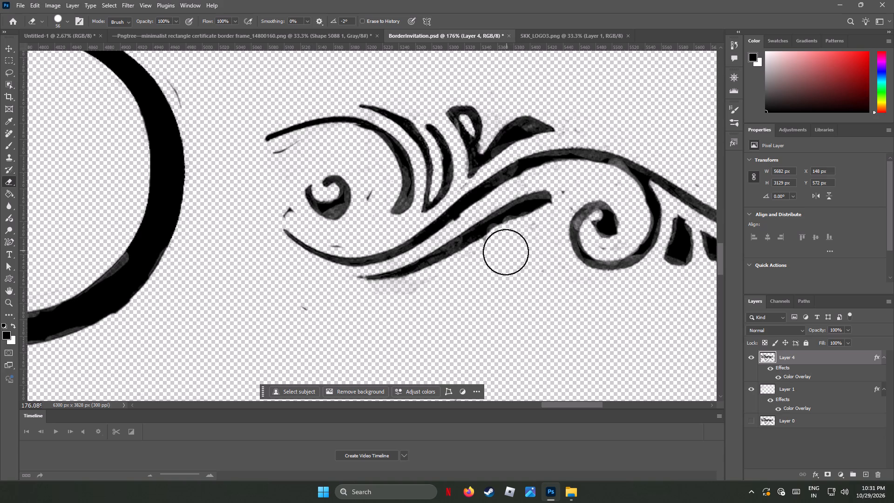
left_click(497, 257)
left_click(495, 257)
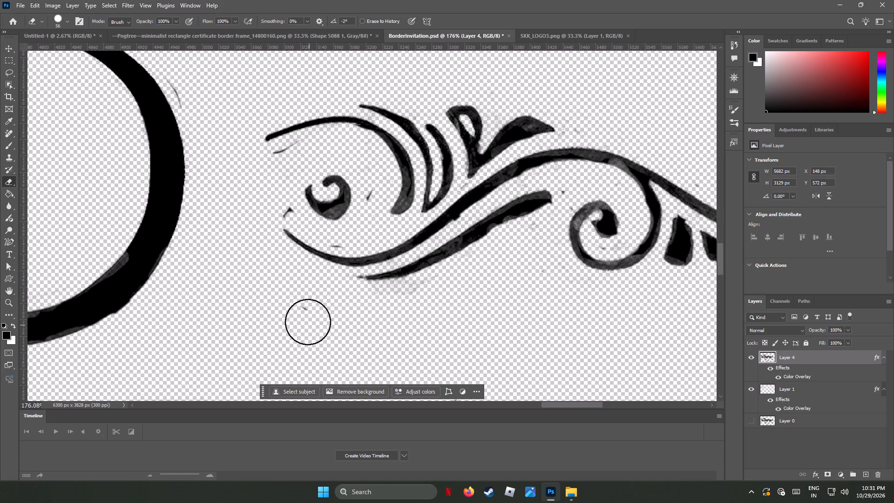
Erase the stray marks around the ornament's open end, around its small curl and beside the neighbouring large swash.
left_click(308, 319)
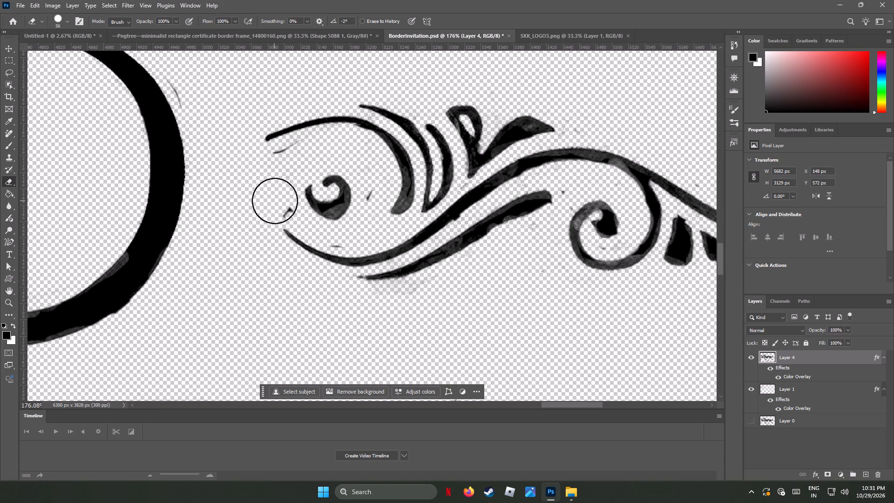
left_click(275, 201)
left_click(196, 99)
left_click(186, 75)
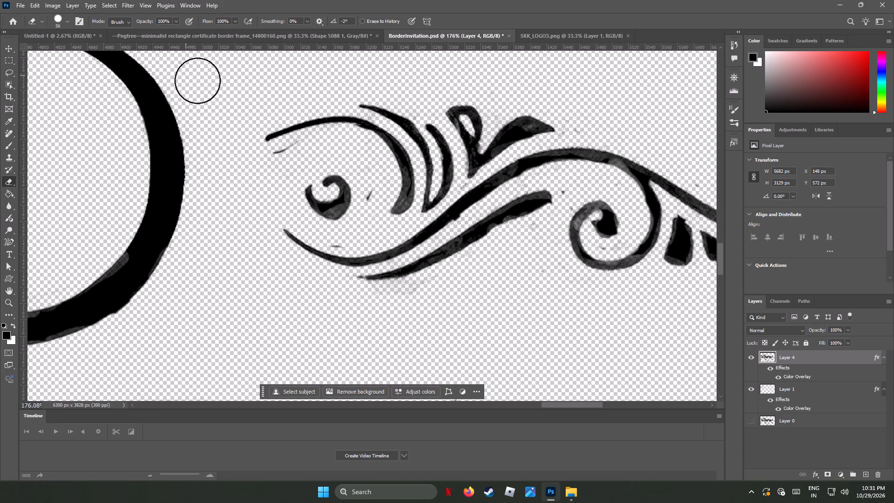
left_click(288, 163)
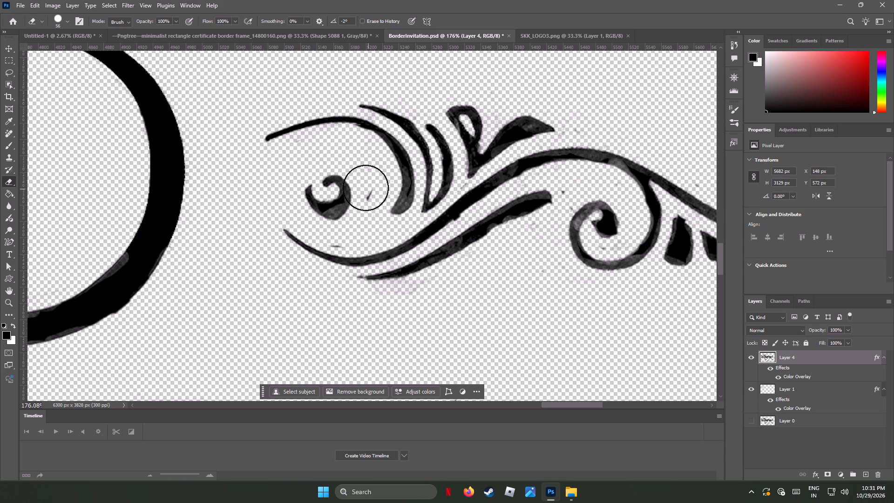
left_click(374, 184)
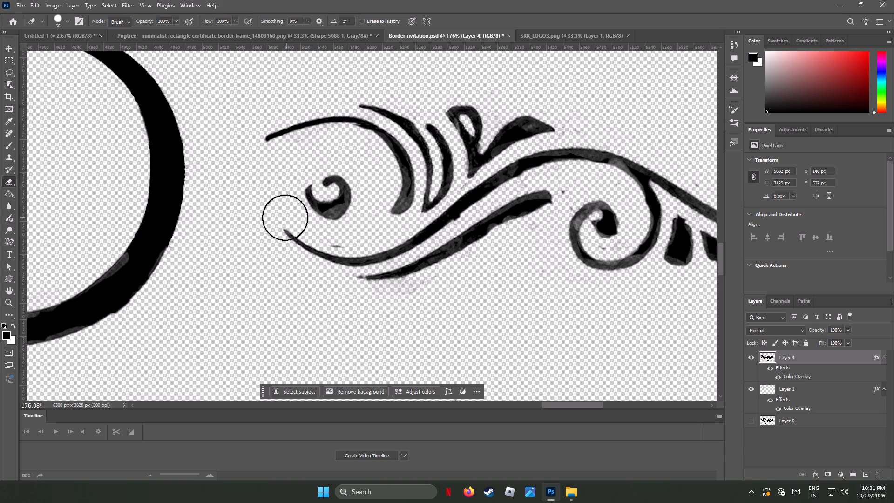
Set the eraser size to 15 px and erase the thin dash between the ornament's small curl and its main stem.
left_click(65, 18)
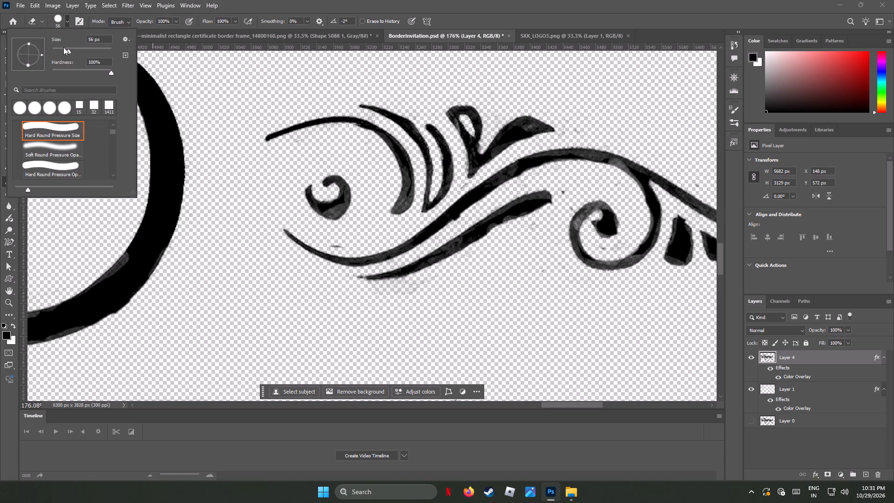
left_click(56, 47)
left_click_drag(343, 246, 337, 245)
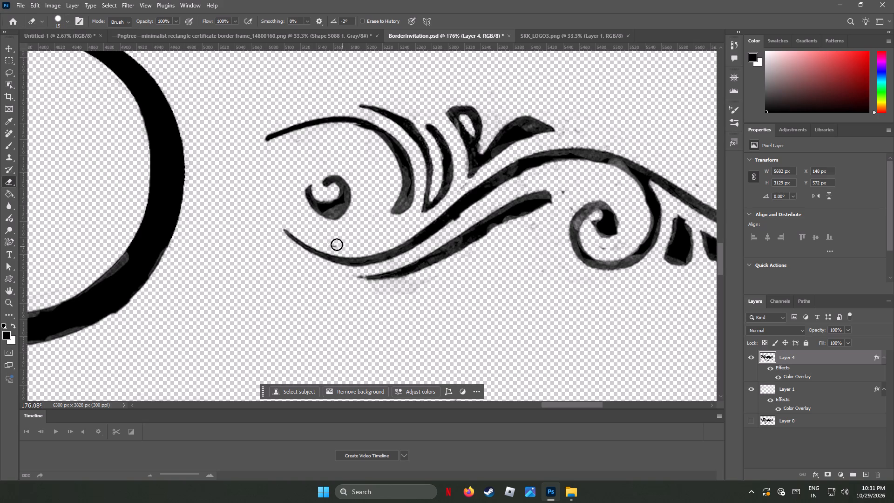
left_click_drag(337, 245, 323, 239)
Smooth the underside of the ornament's main stem by erasing its protruding bump.
scroll(456, 217, "up", 12, "alt")
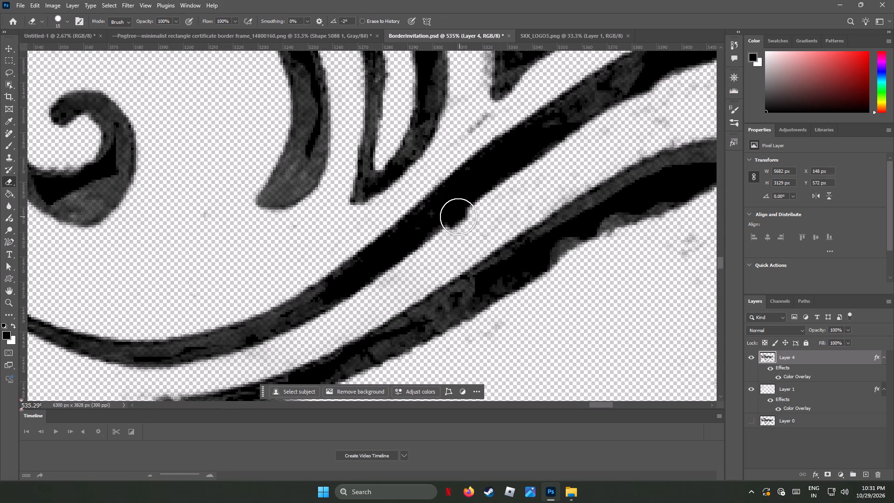
left_click(476, 231)
left_click(466, 238)
left_click(476, 230)
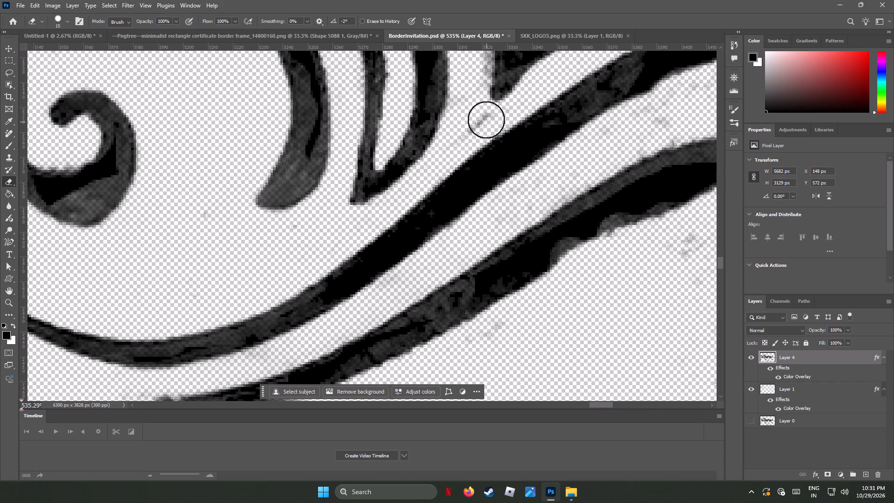
Erase the faint streaks and specks around the ornament's main stem and lower leaf stroke.
left_click_drag(478, 119, 467, 127)
scroll(480, 213, "down", 1, "alt")
scroll(480, 213, "up", 3, "alt")
scroll(480, 213, "down", 3, "alt")
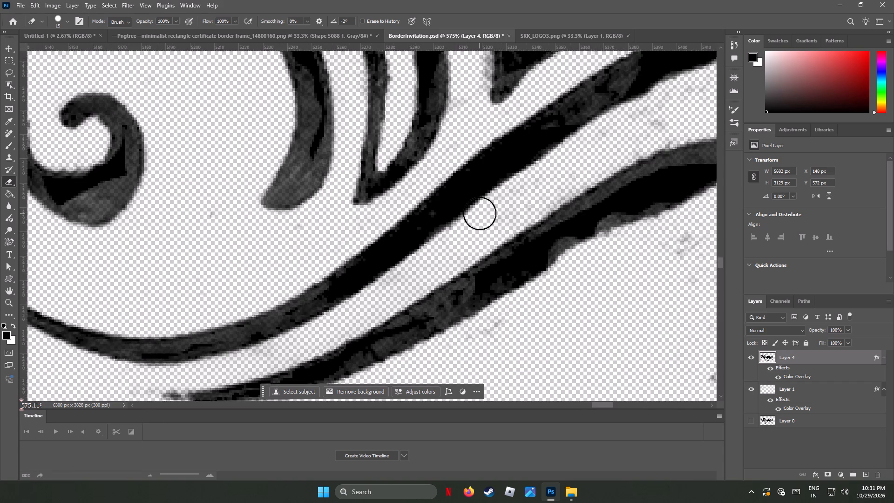
scroll(480, 213, "down", 2, "alt")
left_click_drag(638, 234, 607, 263)
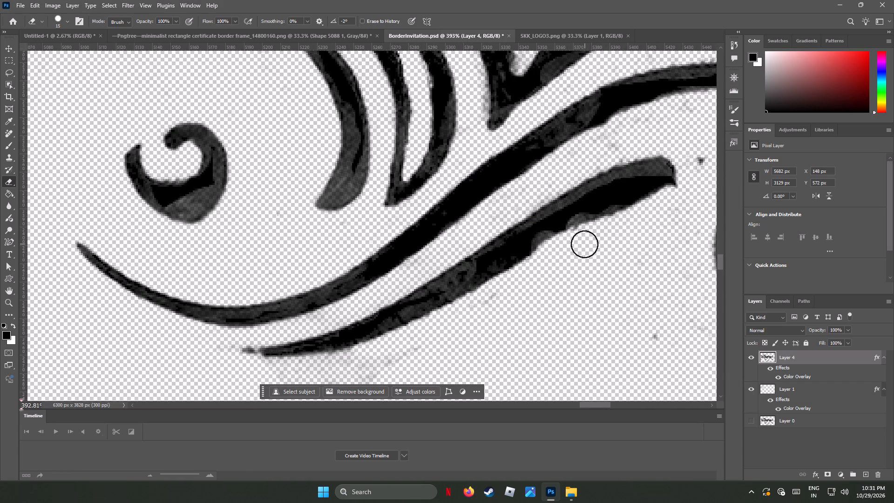
left_click_drag(618, 145, 610, 148)
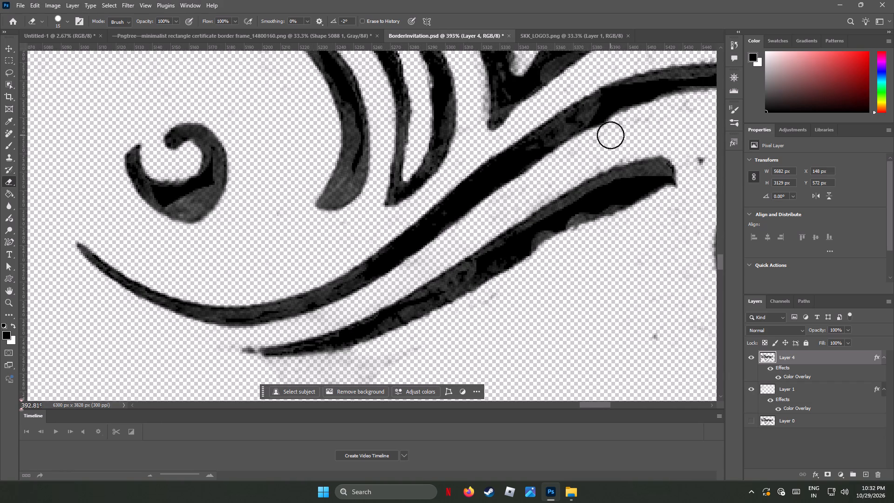
left_click(610, 135)
left_click(701, 161)
Enlarge the eraser to 199 px and erase the long line and stray specks in the empty area beside Mahotsav, below the S.
scroll(630, 292, "down", 4, "alt")
scroll(629, 293, "up", 2, "alt")
scroll(629, 293, "down", 1, "alt")
scroll(629, 293, "up", 1, "alt")
scroll(629, 293, "down", 3, "alt")
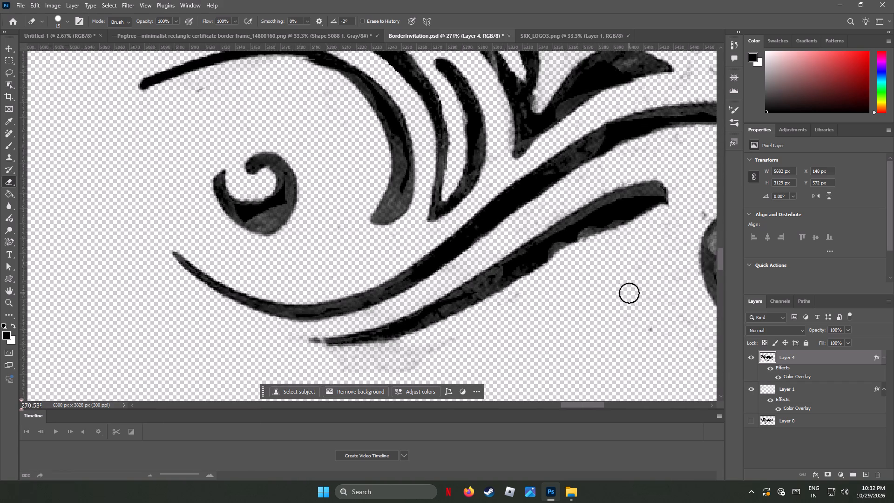
scroll(629, 293, "down", 3, "alt")
scroll(619, 319, "up", 2, "alt")
scroll(619, 319, "down", 8, "alt")
scroll(597, 304, "up", 1, "alt")
scroll(597, 304, "down", 5, "alt")
scroll(597, 304, "up", 1, "alt")
scroll(597, 304, "down", 1, "alt")
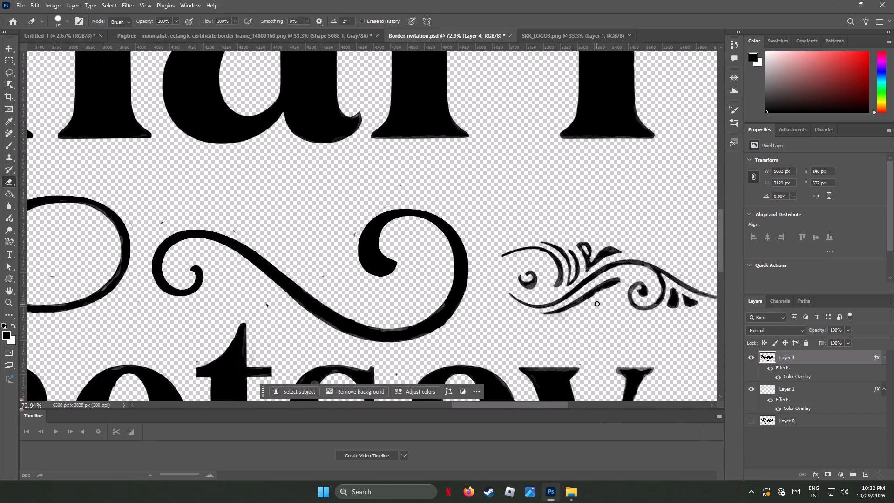
scroll(597, 304, "down", 1, "alt")
scroll(597, 304, "up", 1, "alt")
scroll(597, 304, "down", 1, "alt")
scroll(597, 304, "up", 2, "alt")
scroll(597, 304, "down", 9, "alt")
scroll(597, 304, "up", 1, "alt")
scroll(597, 304, "down", 8, "alt")
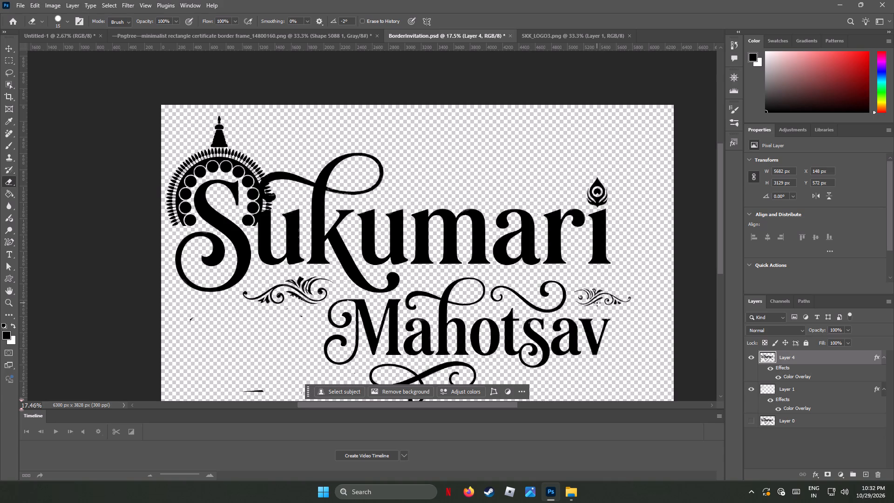
scroll(345, 301, "down", 5)
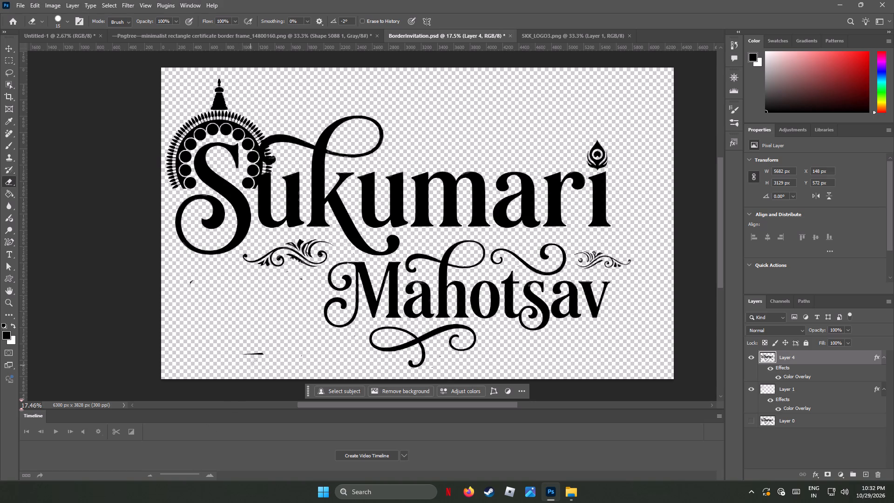
left_click(69, 20)
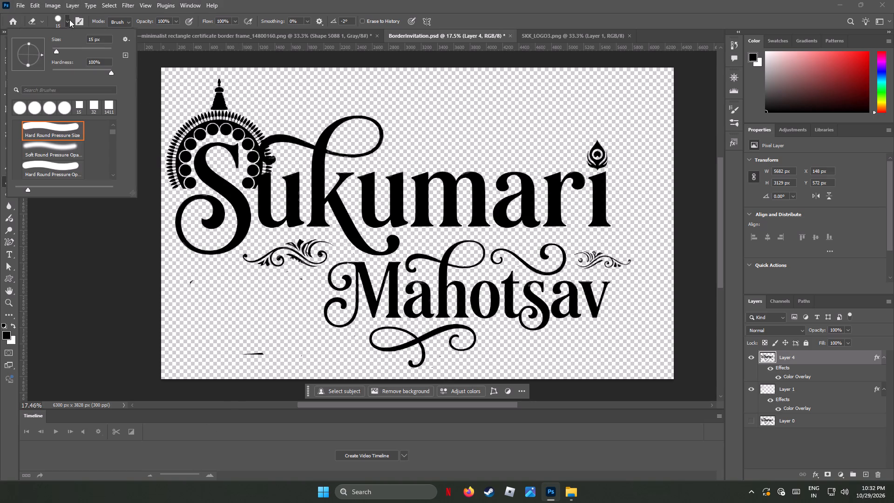
left_click(70, 48)
left_click(96, 48)
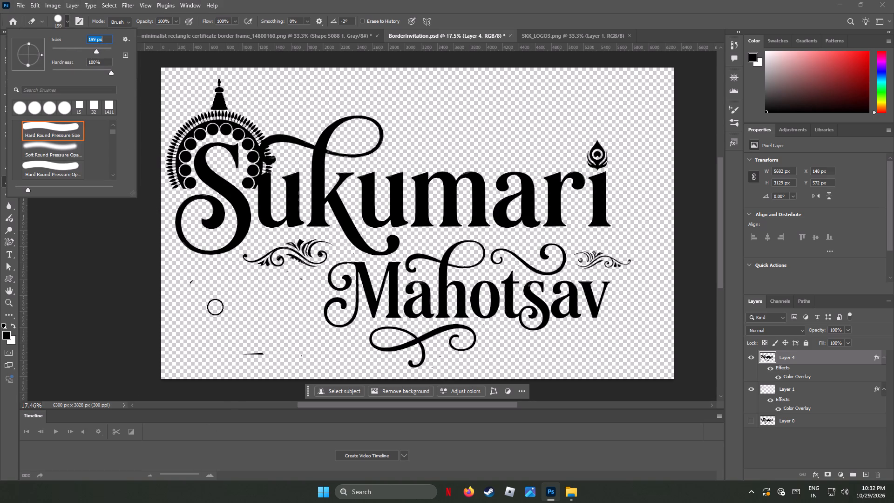
left_click_drag(266, 351, 193, 305)
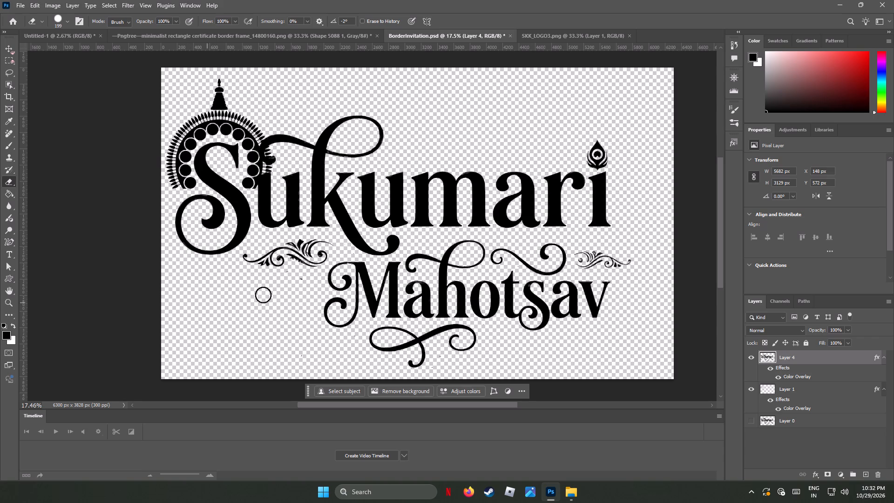
left_click_drag(301, 277, 286, 303)
left_click_drag(288, 272, 287, 275)
left_click_drag(287, 275, 269, 314)
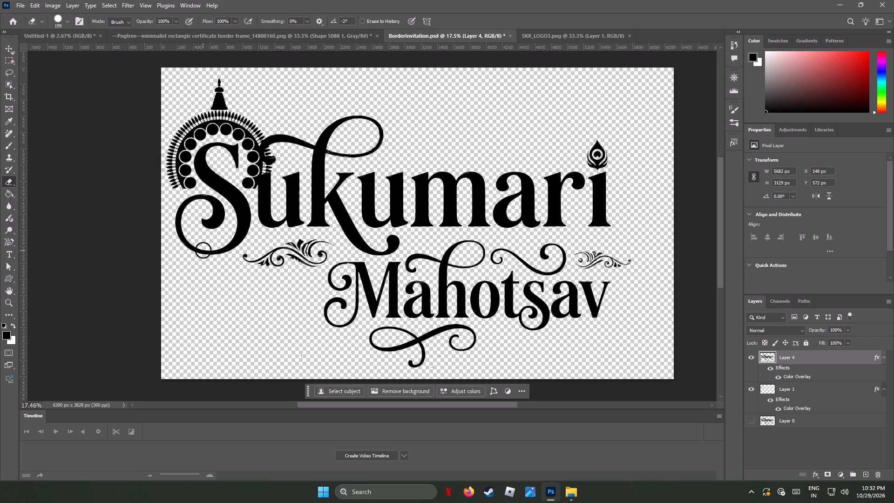
Erase the stray specks in the empty area between the ornament and the k's sweeping tail.
scroll(253, 253, "up", 8, "alt")
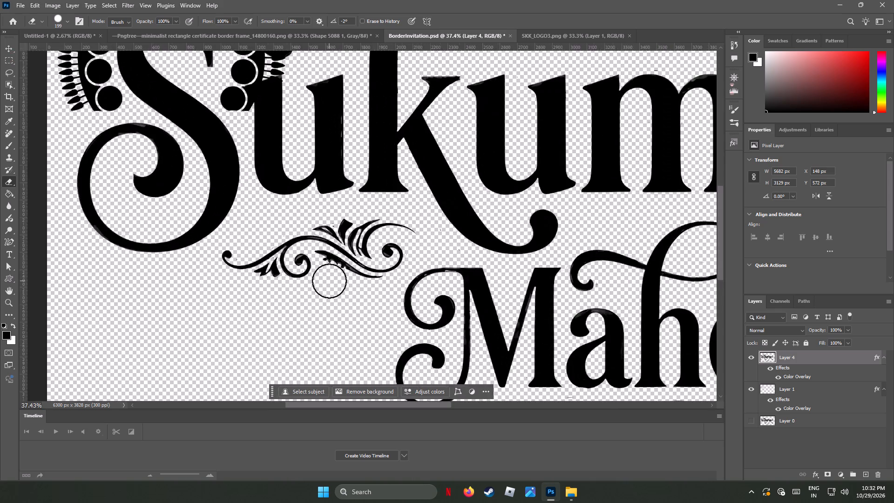
scroll(329, 281, "up", 8, "alt")
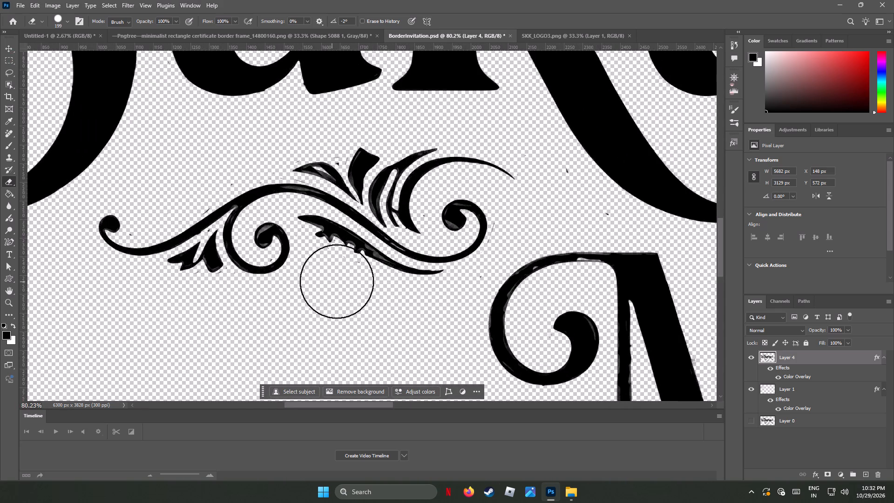
left_click(565, 196)
left_click(576, 208)
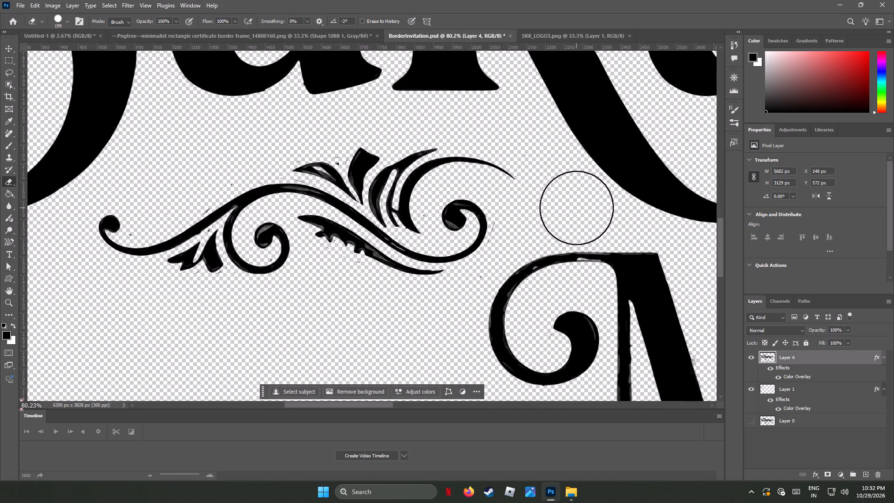
Set the eraser size to 32 px and erase scattered specks around the ornament's upper leaves and along its main stem.
left_click(69, 23)
left_click(61, 47)
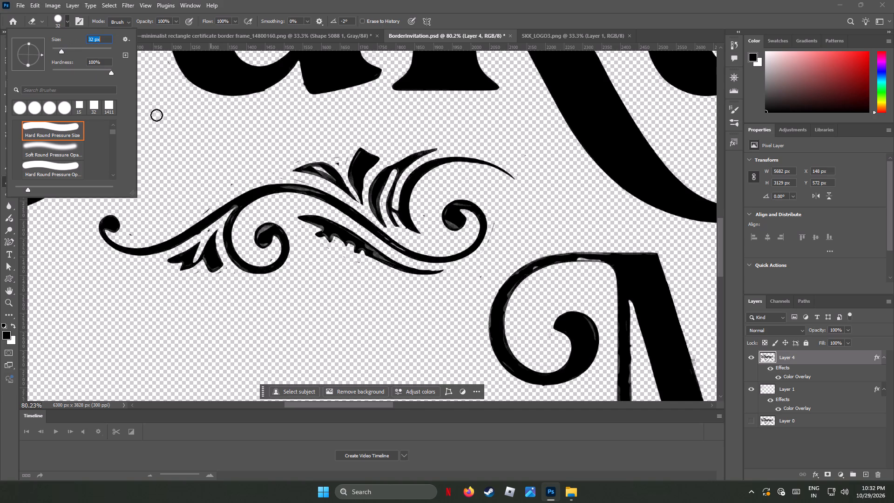
left_click(424, 215)
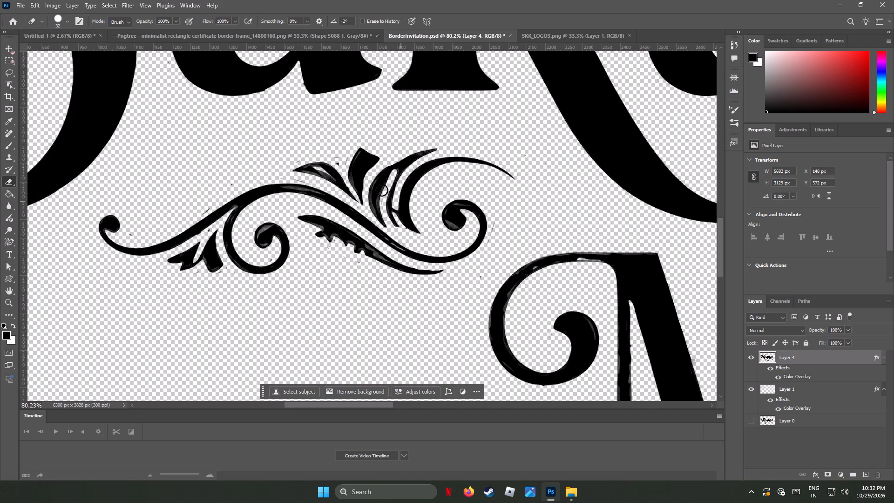
left_click(339, 161)
left_click(233, 183)
left_click_drag(207, 205, 198, 211)
left_click(130, 233)
Set the eraser size to 10 px and erase the specks between the lower leaf's pointed tip and the main stem.
left_click(68, 20)
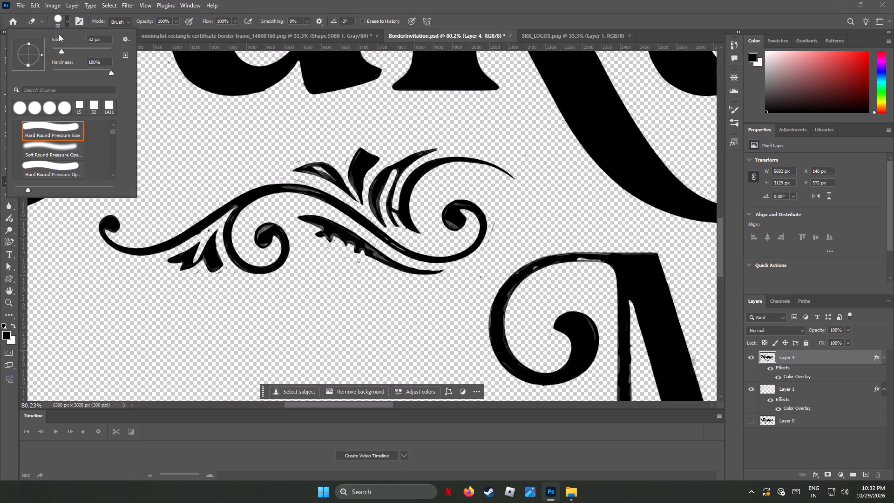
left_click(55, 48)
left_click(233, 0)
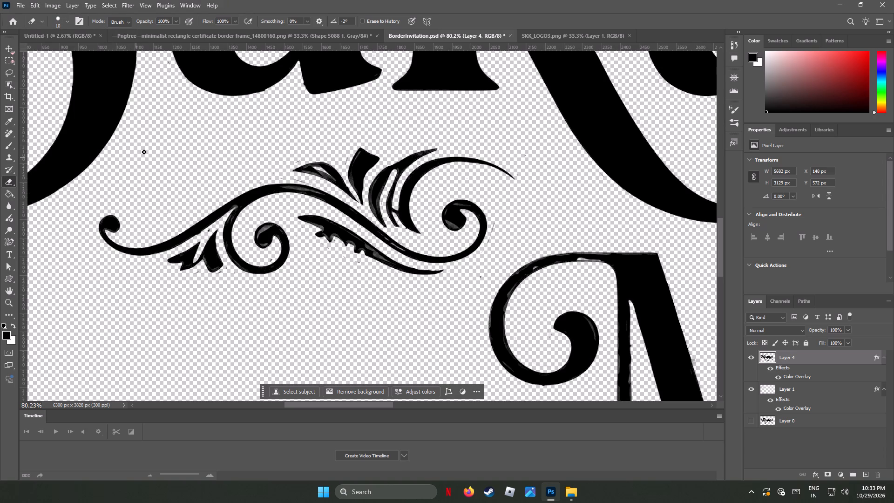
scroll(190, 201, "up", 7, "alt")
scroll(217, 243, "up", 6, "alt")
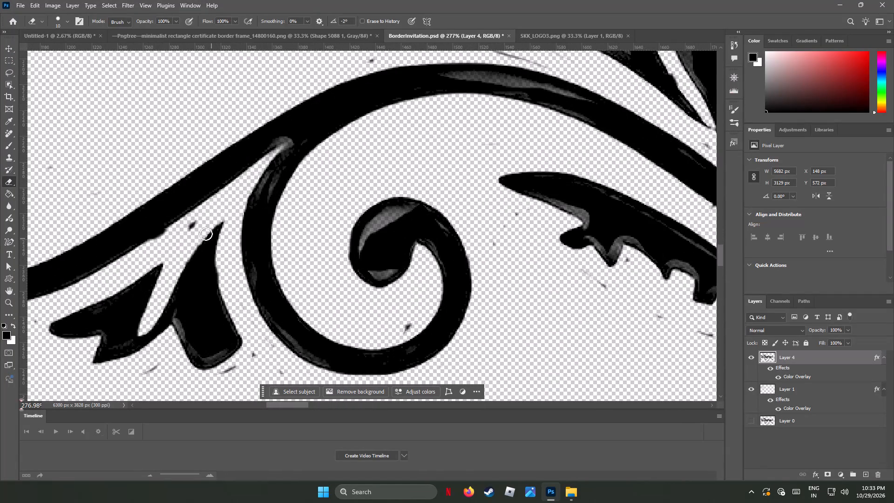
left_click_drag(201, 223, 195, 224)
Smooth the underside of the main stem above the lower leaf by erasing its small protruding bump.
scroll(163, 243, "up", 6, "alt")
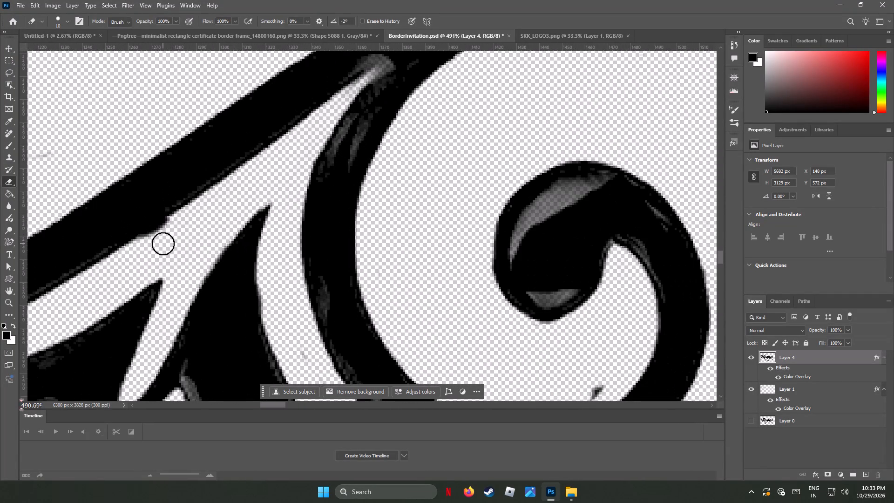
left_click(157, 242)
left_click(162, 238)
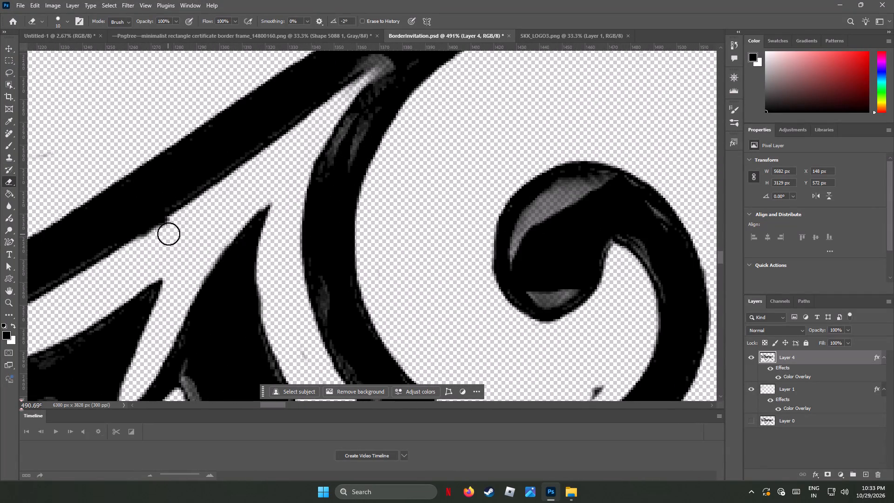
left_click(169, 233)
left_click(150, 245)
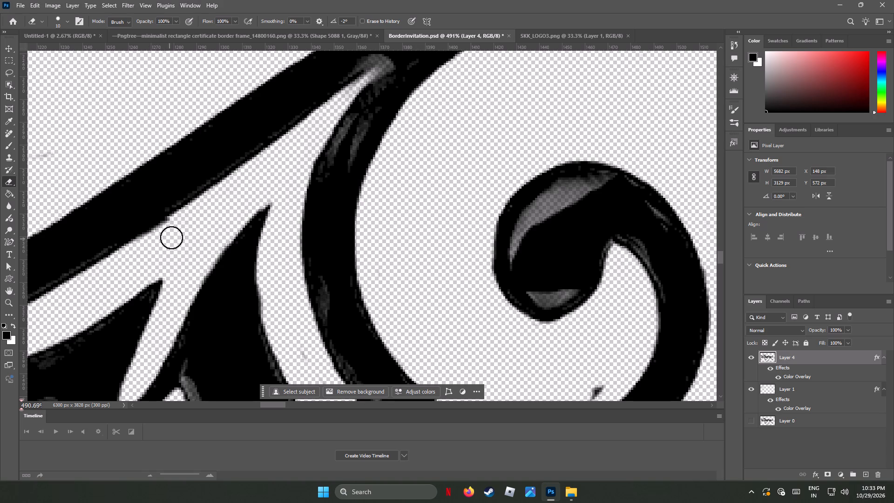
left_click(173, 232)
Erase the dark speck inside the ornament's spiral curl.
scroll(594, 376, "up", 1)
scroll(594, 376, "down", 1)
scroll(594, 376, "up", 2)
scroll(594, 376, "down", 8)
scroll(595, 374, "up", 1)
scroll(595, 374, "down", 2)
left_click_drag(601, 330, 553, 344)
Erase the specks between the lower leaf and the spiral curl and the short streaks beneath the leaf.
scroll(542, 347, "down", 3)
scroll(542, 347, "up", 3)
scroll(542, 347, "down", 4)
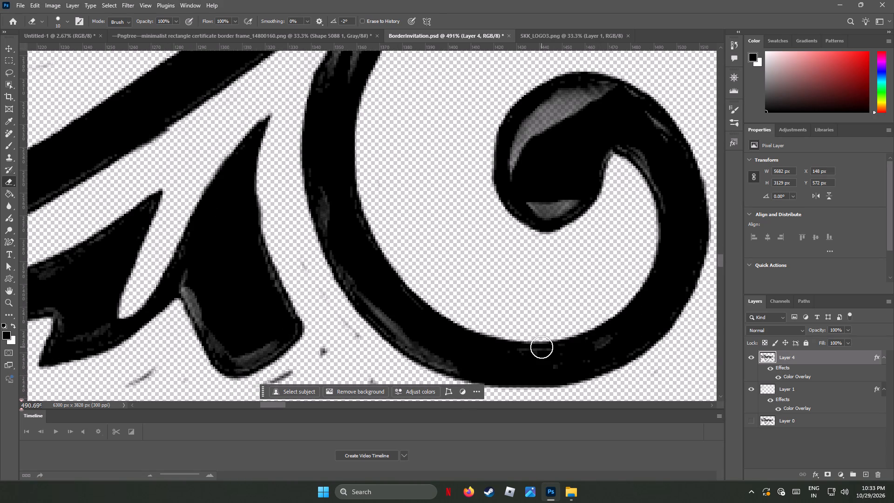
scroll(542, 347, "down", 2)
scroll(542, 347, "up", 1)
scroll(542, 347, "down", 3)
left_click_drag(300, 230, 325, 273)
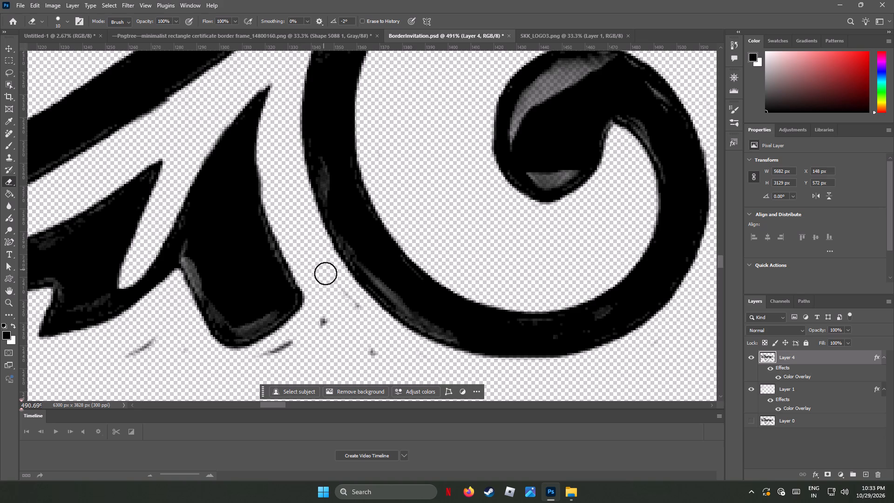
left_click_drag(325, 273, 327, 319)
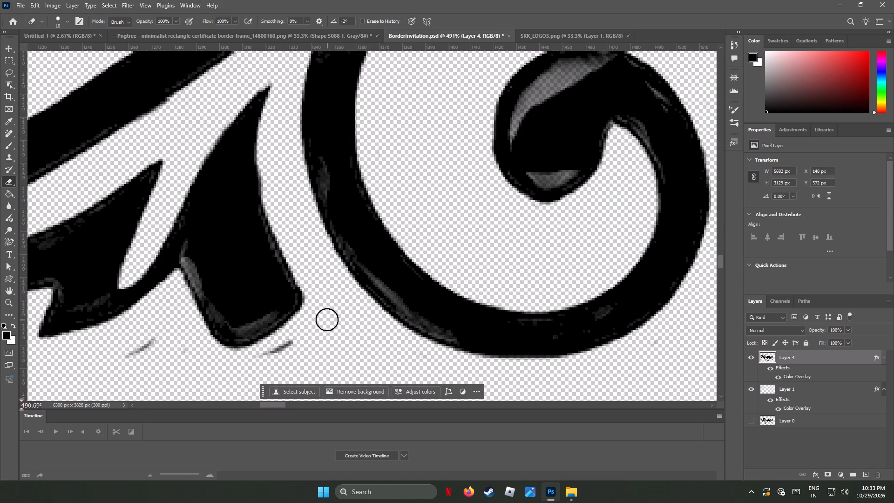
left_click_drag(327, 319, 433, 366)
left_click_drag(300, 340, 120, 362)
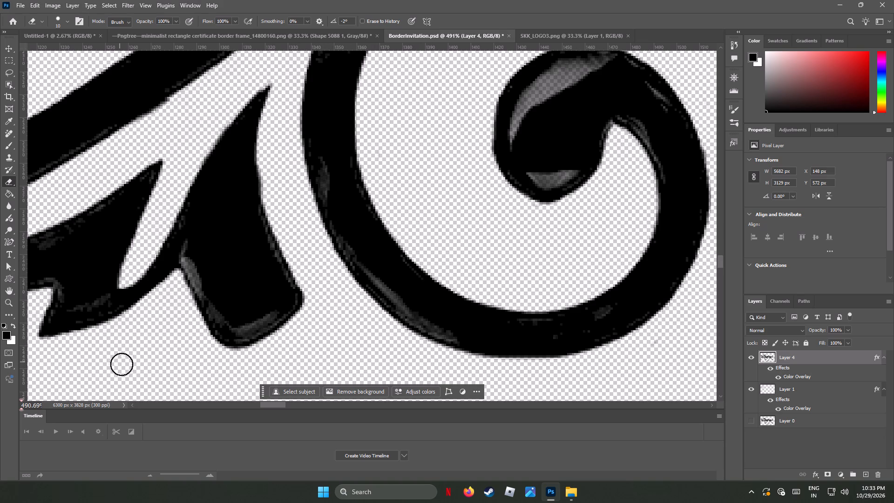
Erase the faint specks beyond the lower leaf's outer tip, beneath the main stem.
left_click_drag(269, 404, 261, 406)
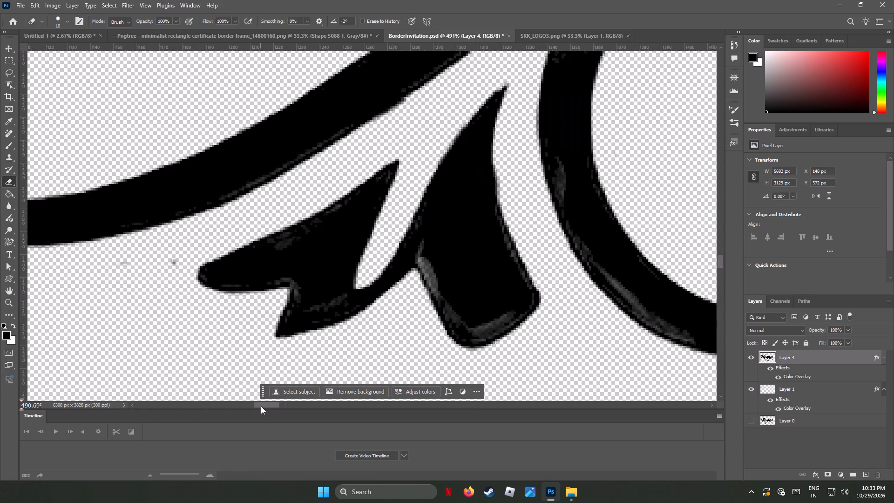
left_click_drag(261, 406, 257, 407)
left_click_drag(261, 263, 184, 274)
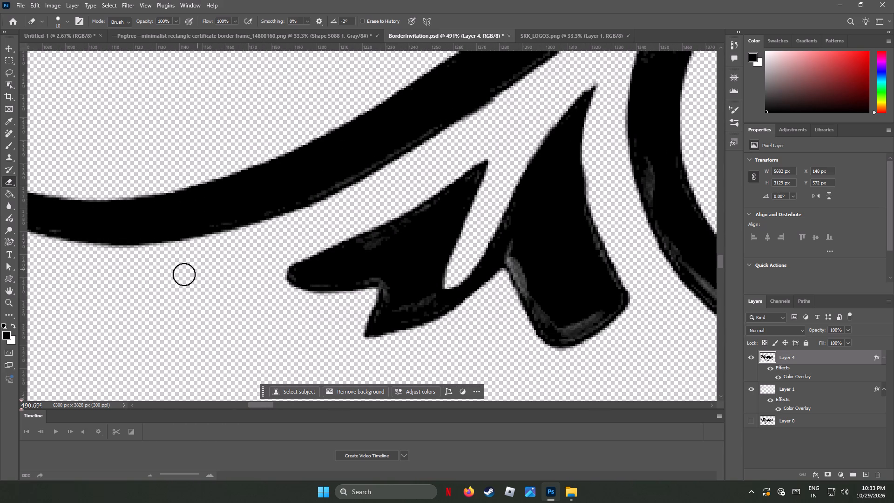
left_click_drag(184, 274, 170, 282)
Erase the faint specks in the empty area above the outer end of the main stem.
scroll(228, 308, "down", 9)
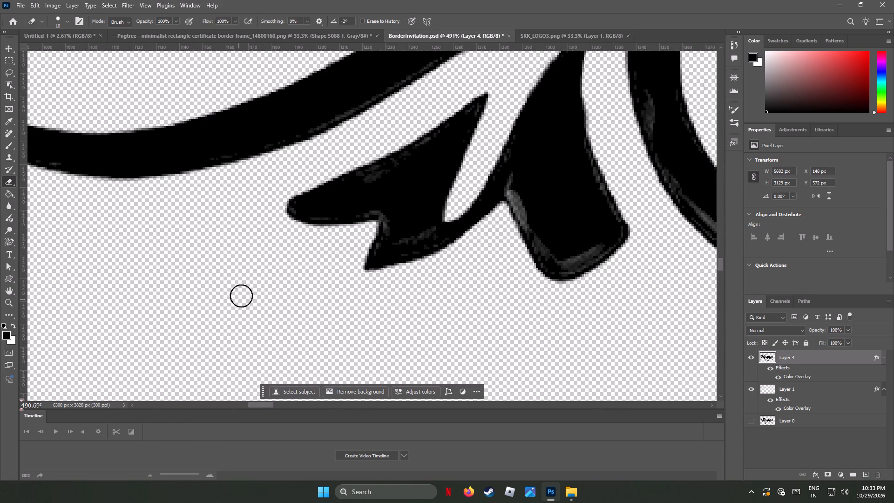
scroll(243, 294, "down", 7, "alt")
scroll(243, 294, "up", 1, "alt")
scroll(305, 165, "down", 3)
scroll(305, 165, "up", 2)
scroll(305, 165, "down", 1)
scroll(305, 165, "up", 1)
scroll(305, 165, "down", 1)
scroll(305, 165, "up", 3)
scroll(305, 165, "down", 1)
scroll(305, 165, "up", 2)
scroll(305, 165, "down", 2)
scroll(305, 165, "up", 5)
scroll(305, 165, "down", 2)
scroll(305, 165, "up", 1)
left_click_drag(318, 134, 245, 135)
scroll(535, 278, "up", 4)
scroll(535, 278, "down", 1)
scroll(535, 278, "up", 3)
scroll(535, 278, "down", 1)
scroll(535, 278, "up", 1)
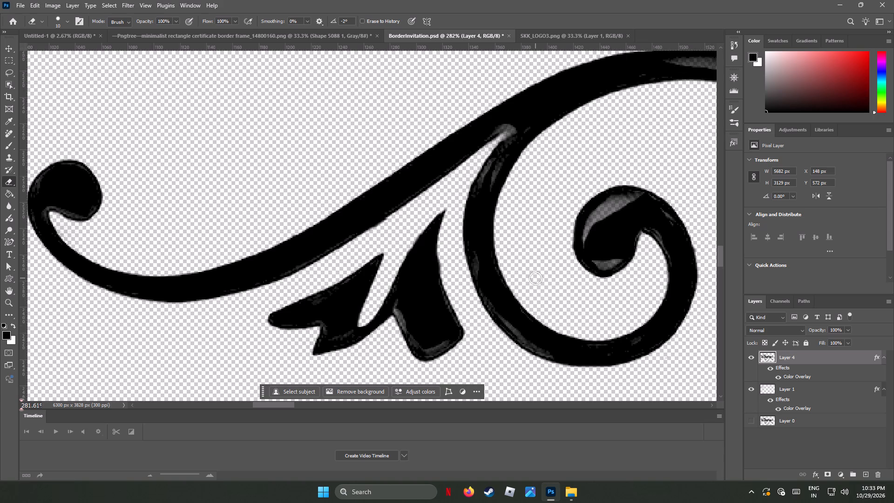
Erase the specks and thin streaks above the main stem's arch, up to the underside of the upper leaf.
scroll(535, 278, "up", 4)
scroll(535, 278, "down", 2)
scroll(535, 278, "up", 10)
scroll(535, 278, "down", 3)
scroll(535, 278, "up", 1)
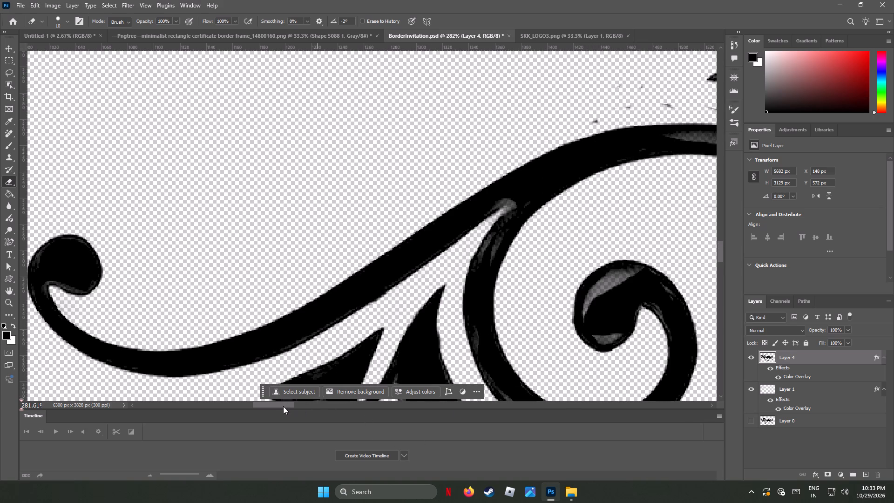
left_click_drag(282, 404, 297, 408)
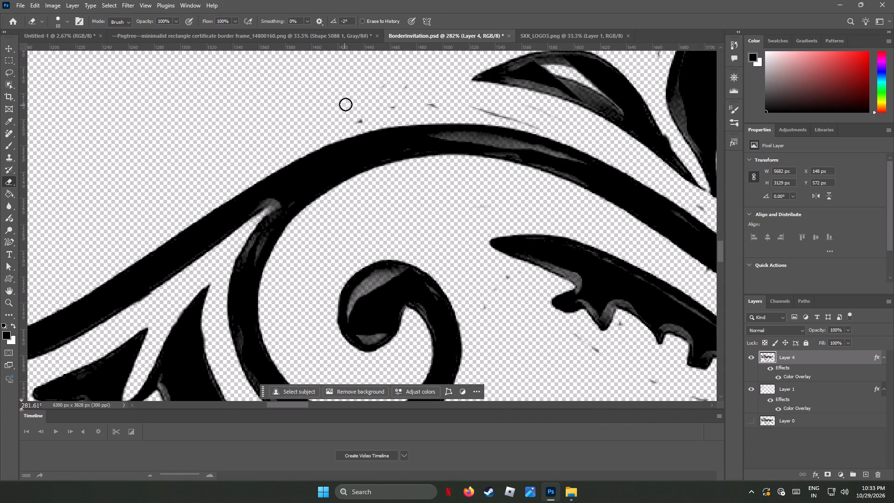
left_click_drag(350, 120, 386, 86)
left_click_drag(386, 86, 426, 91)
left_click_drag(538, 127, 517, 118)
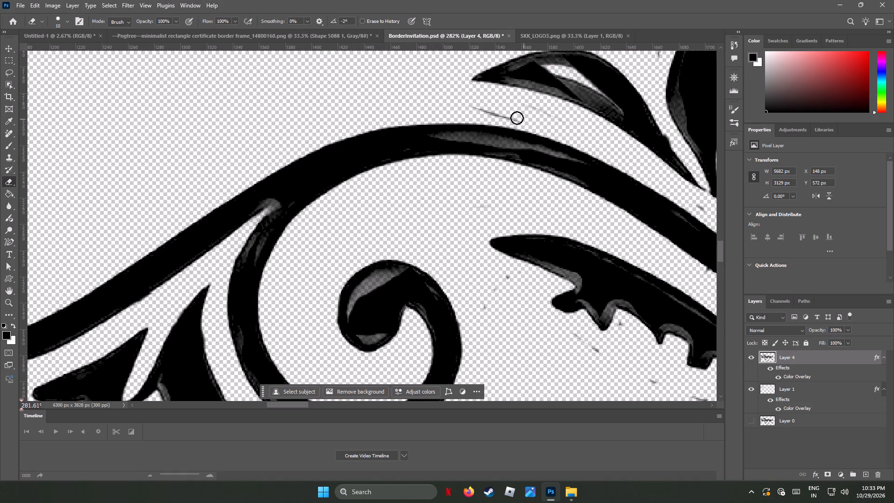
left_click_drag(517, 118, 463, 107)
left_click_drag(569, 126, 512, 105)
left_click_drag(512, 105, 510, 106)
Erase the specks between the spiral curl and the jagged leaf and those beneath the leaf's jagged edge.
left_click_drag(512, 274, 486, 333)
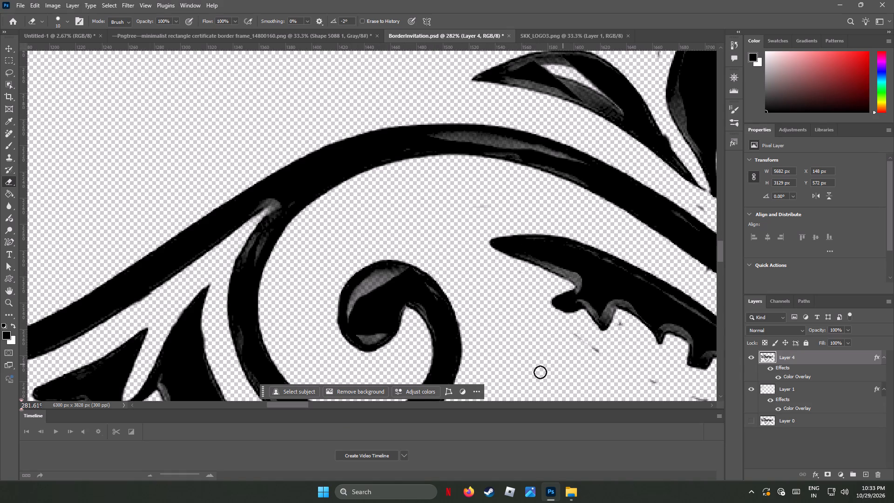
left_click(466, 323)
left_click_drag(599, 352, 562, 333)
left_click_drag(622, 323, 657, 389)
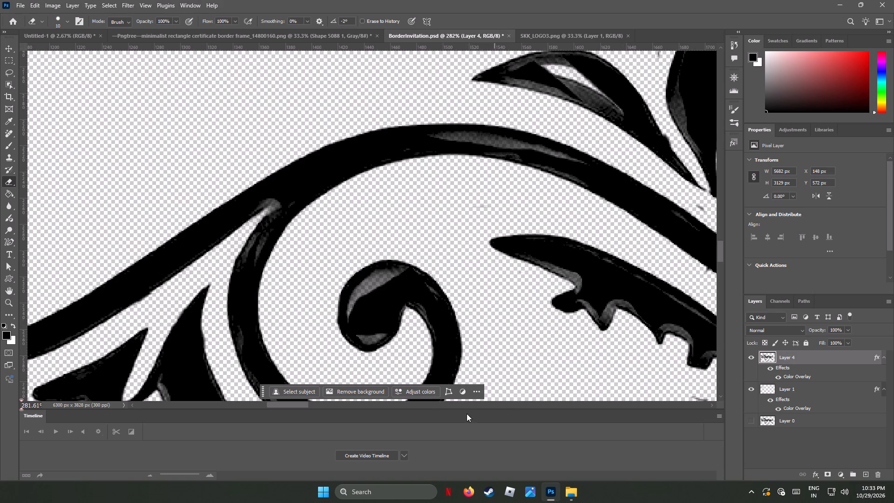
Erase the specks between the main stem and the leaf tips, inside the gap between the crescent leaves, and on the large crescent's lower edge.
left_click_drag(286, 403, 302, 409)
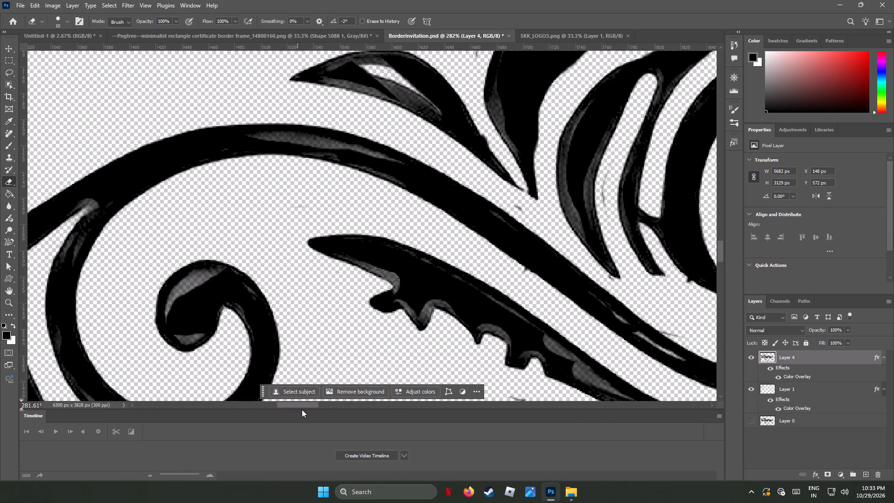
left_click_drag(302, 409, 304, 410)
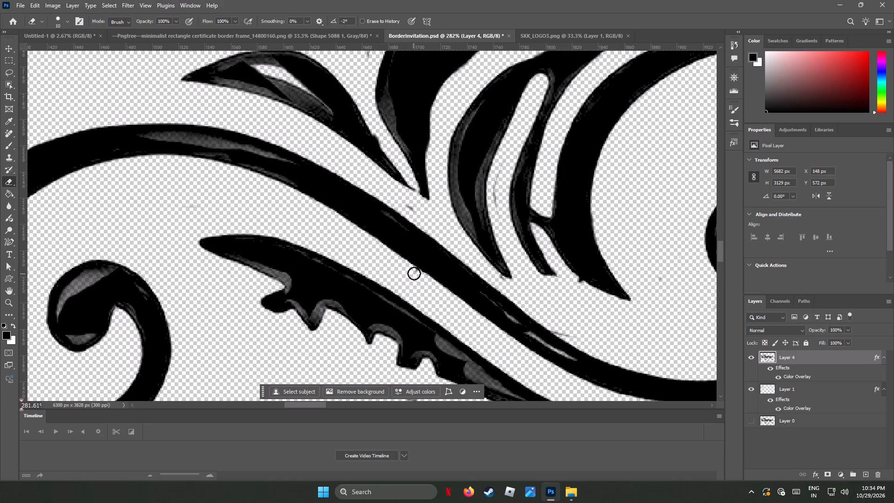
left_click(414, 273)
left_click_drag(406, 203, 430, 220)
left_click_drag(499, 174, 501, 212)
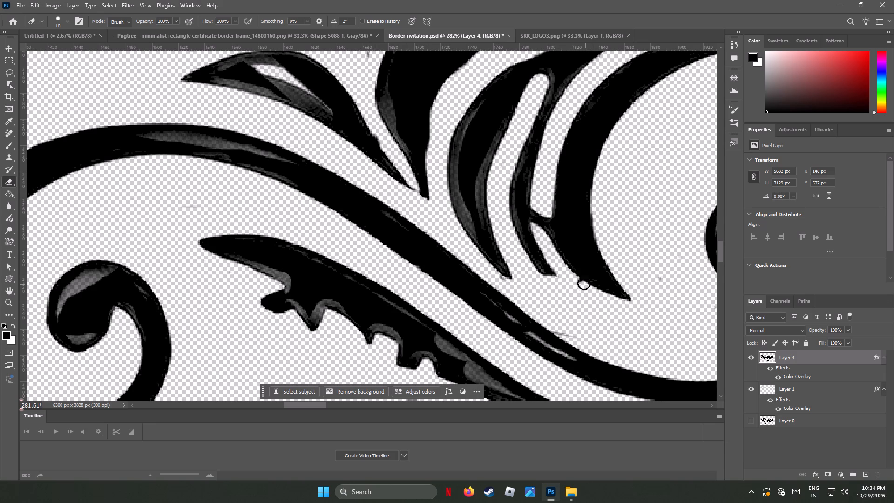
left_click(576, 284)
Erase the black bridge joining the slim leaf to the large crescent leaf and smooth the facing edges down the gap.
left_click_drag(538, 207, 539, 217)
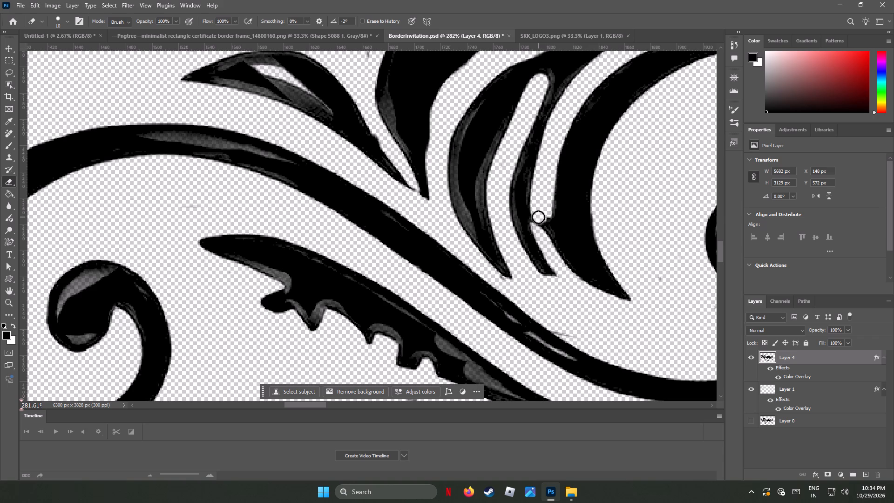
left_click(539, 219)
left_click(538, 221)
left_click_drag(544, 215, 543, 225)
left_click_drag(543, 225, 544, 238)
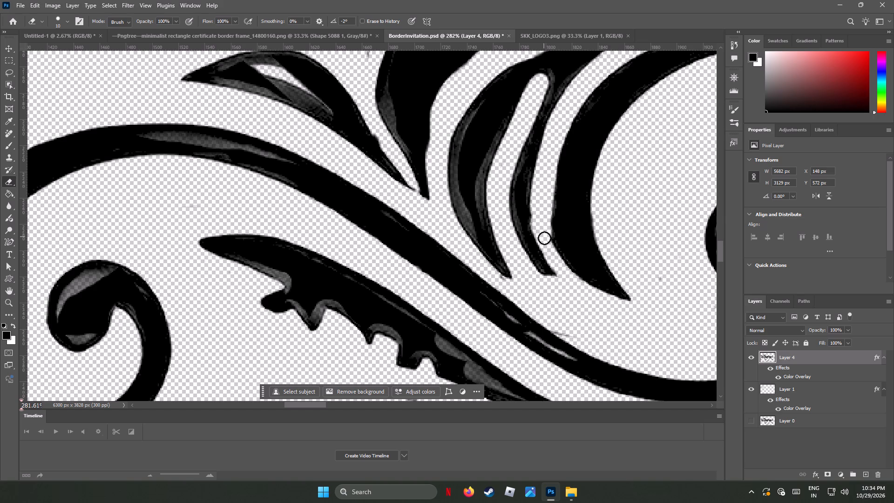
left_click_drag(544, 238, 546, 242)
left_click(547, 247)
left_click(546, 245)
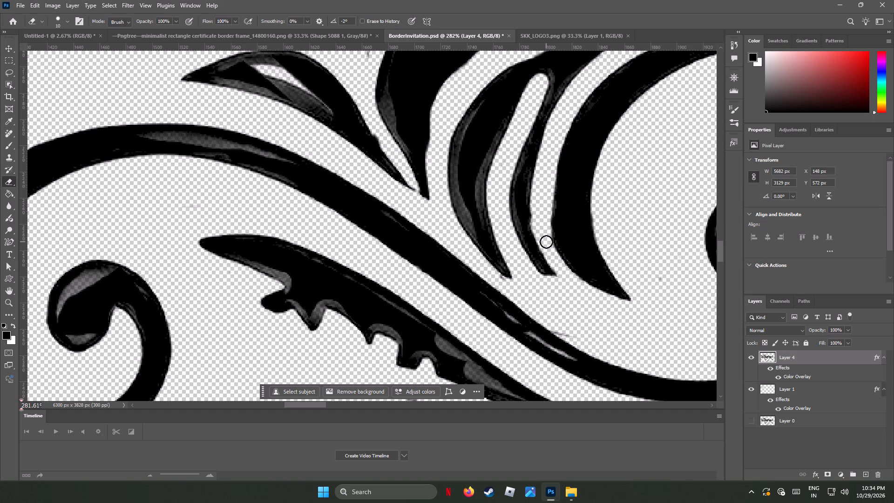
left_click(546, 242)
left_click(548, 250)
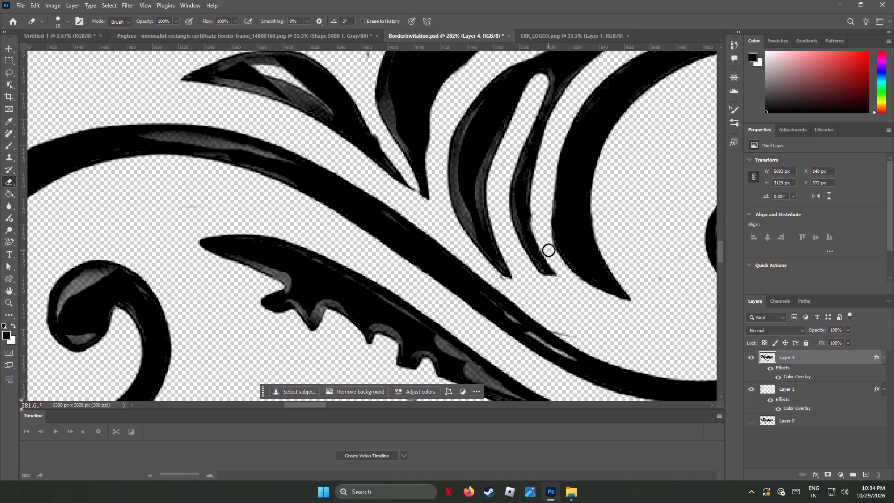
left_click(549, 250)
Erase the speck beyond the large crescent leaf's pointed tip and the thin streak along the main stem's upper edge.
left_click_drag(656, 271, 664, 291)
left_click_drag(664, 291, 669, 295)
left_click(574, 336)
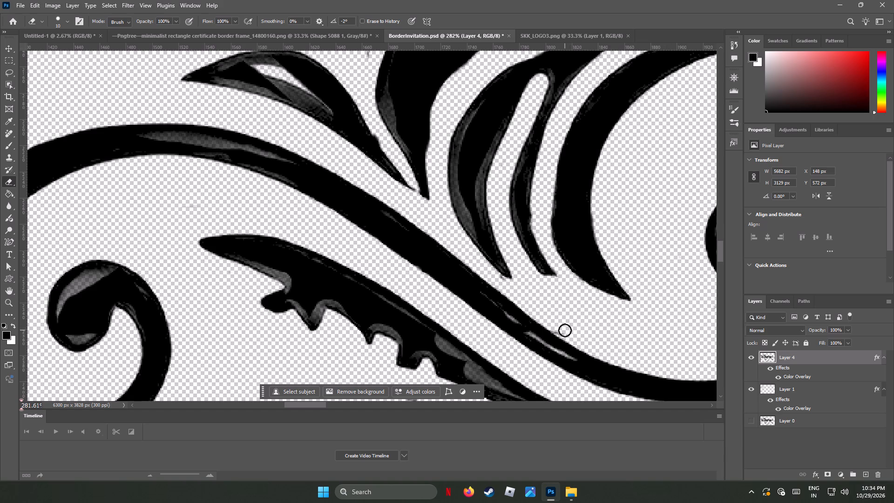
left_click(558, 328)
Erase the stray smudge in the empty area beneath the jagged leaf's toothed edge.
scroll(563, 328, "down", 6)
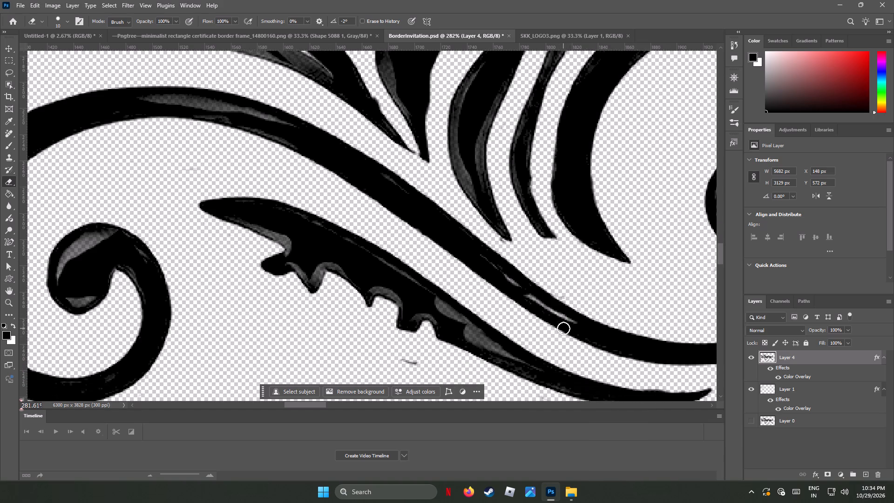
scroll(563, 328, "down", 3)
left_click_drag(420, 333, 382, 324)
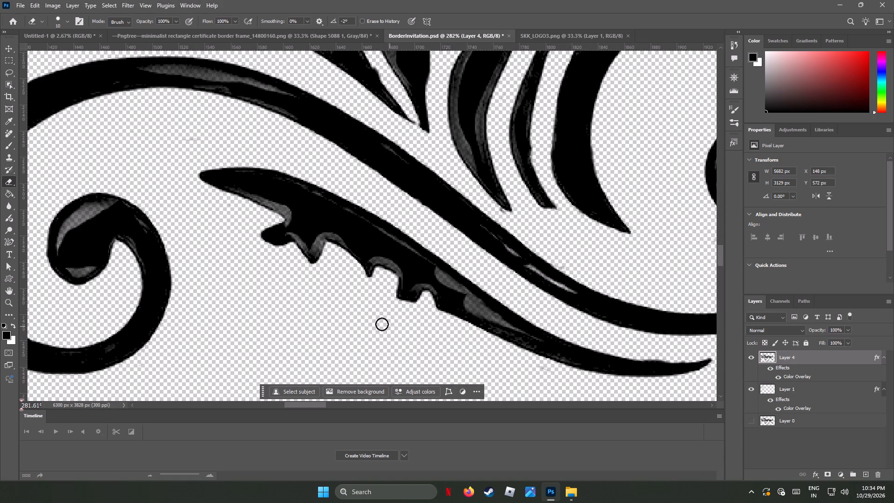
left_click_drag(382, 324, 377, 324)
Smooth the bump on the upper edge of the jagged leaf's tapering tail with the Eraser.
left_click(666, 356)
left_click(659, 355)
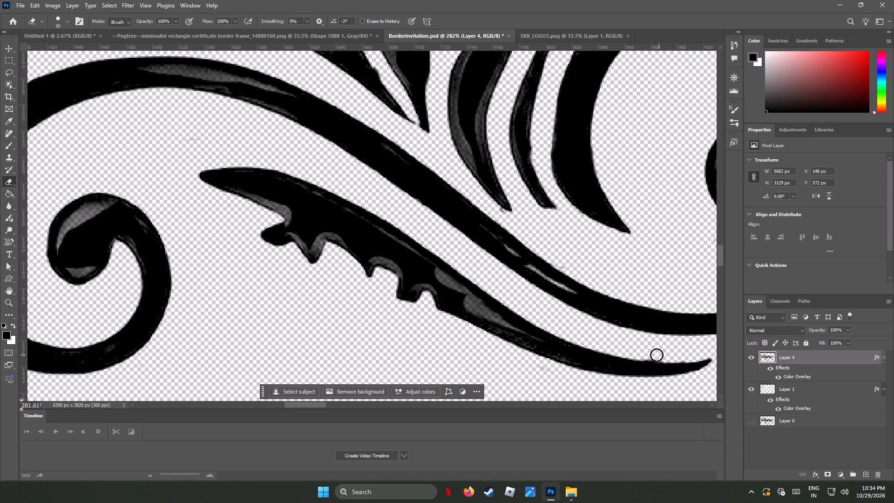
left_click(656, 355)
left_click(652, 354)
left_click(649, 354)
left_click(661, 355)
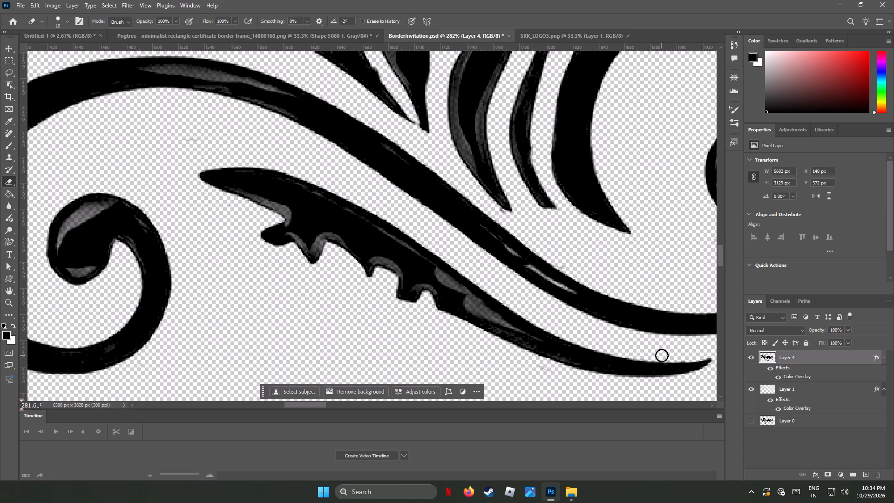
left_click(662, 355)
left_click(682, 355)
Erase the long thin streak outside the main stem's end curl and the small bump on the curl's outer edge.
left_click_drag(320, 403, 341, 407)
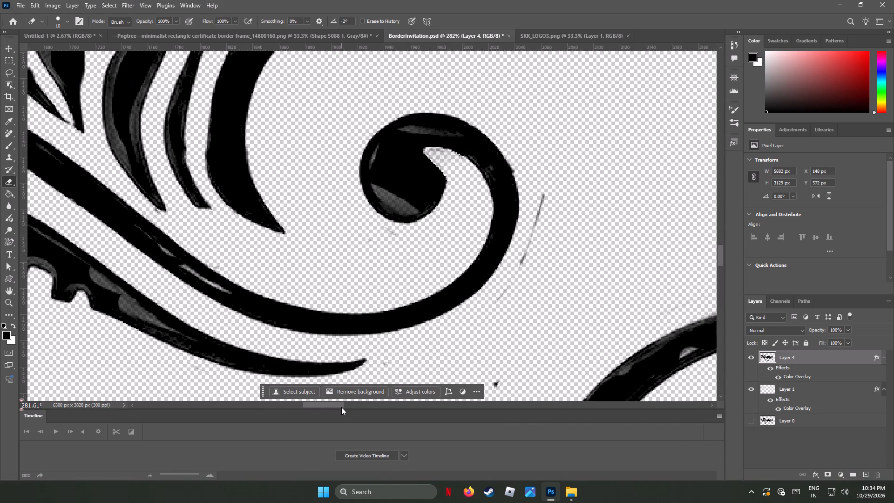
left_click_drag(341, 407, 342, 407)
left_click_drag(530, 195, 501, 277)
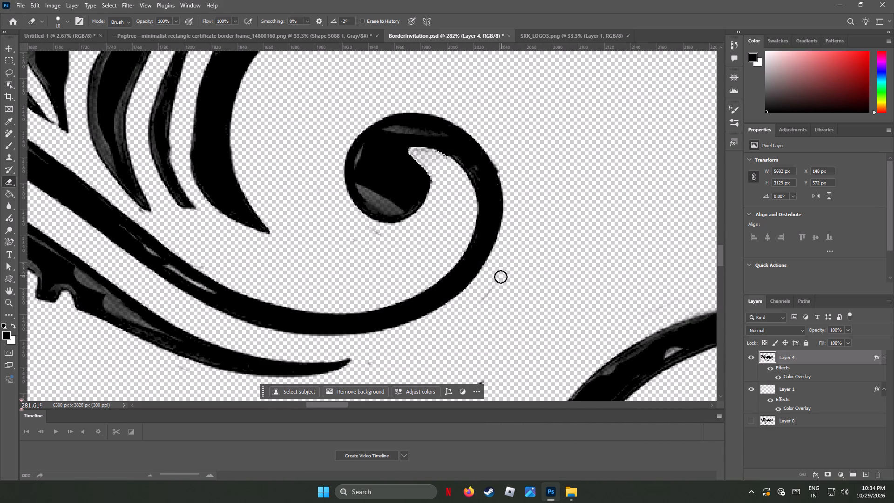
left_click_drag(501, 277, 489, 298)
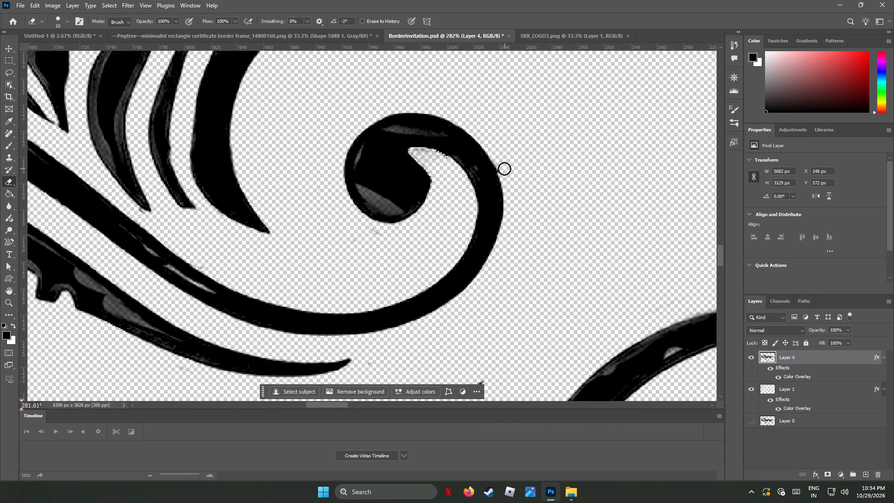
left_click(504, 169)
Erase the grey residue along the upper edge of the end curl's inner notch, working inward to its rounded end.
scroll(463, 144, "up", 11, "alt")
scroll(441, 151, "down", 1, "alt")
scroll(441, 151, "up", 4, "alt")
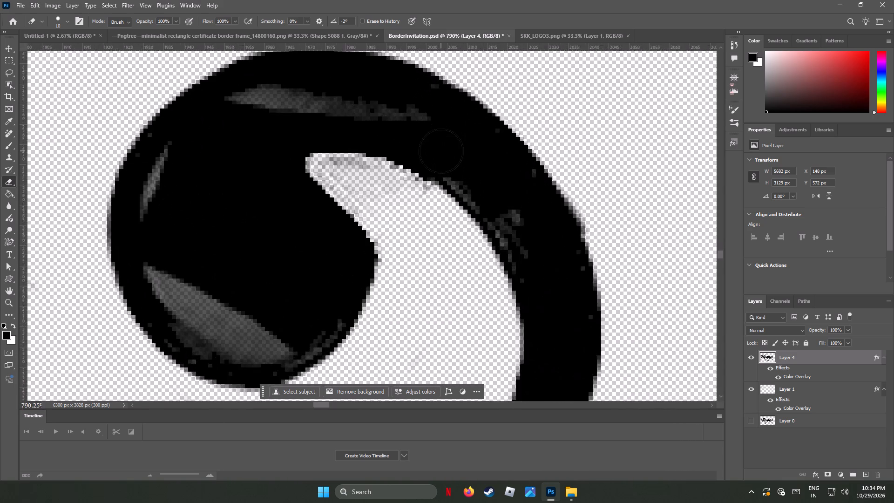
left_click(416, 211)
left_click(408, 203)
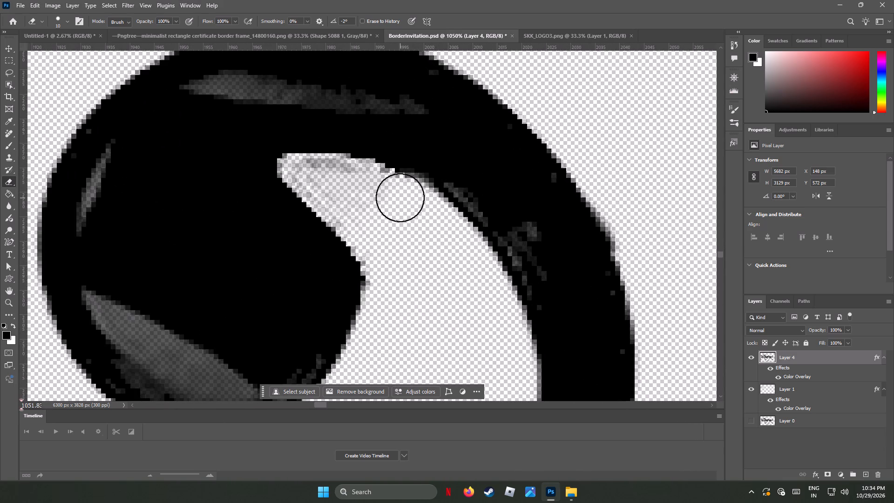
left_click(398, 197)
left_click(385, 189)
left_click(376, 184)
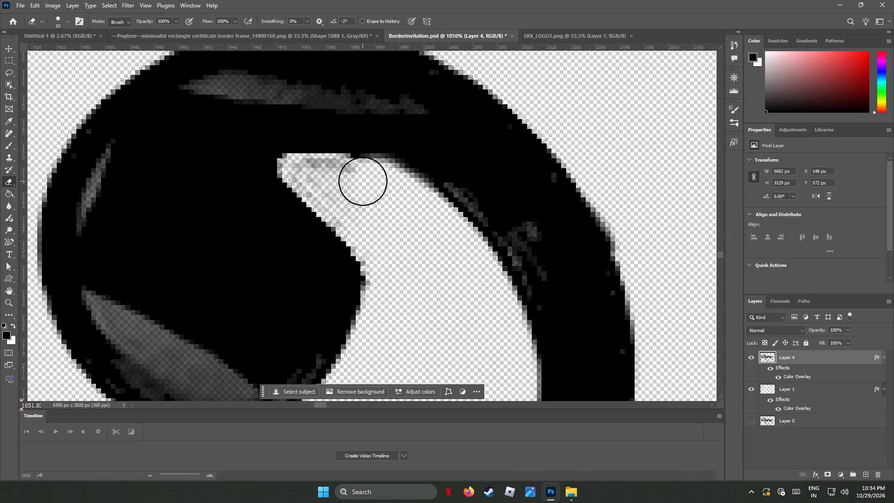
left_click(363, 181)
left_click(352, 180)
left_click(335, 178)
left_click(330, 177)
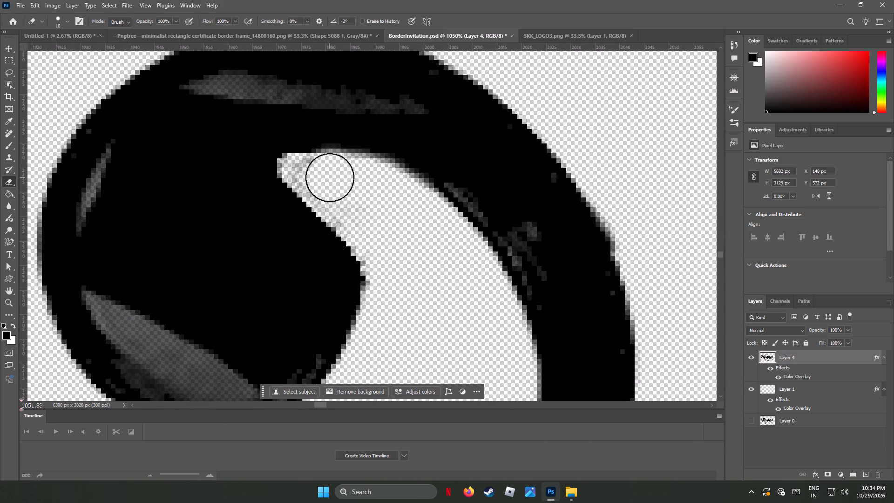
left_click(322, 176)
left_click(312, 174)
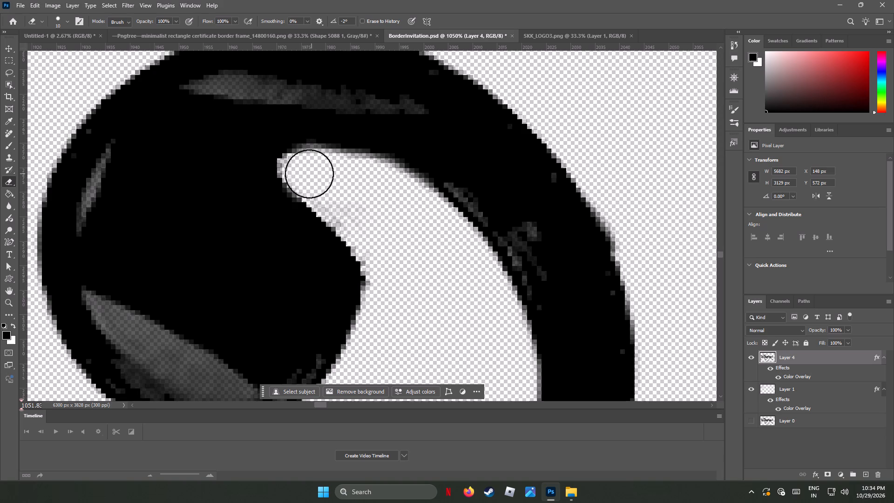
Erase the remaining grey residue along the bulb side of the notch and smooth the bulb's protruding corner.
left_click(322, 184)
left_click(341, 199)
left_click(353, 208)
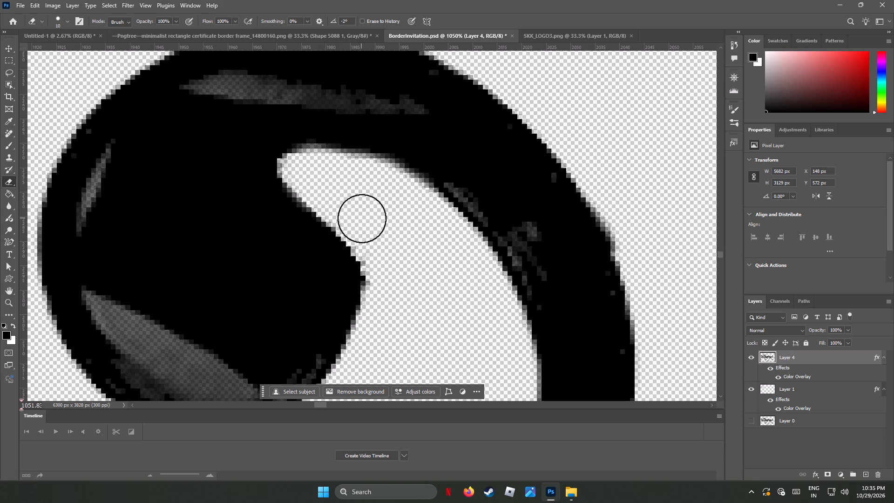
left_click(362, 218)
left_click(370, 232)
left_click(377, 241)
left_click(389, 257)
left_click(391, 270)
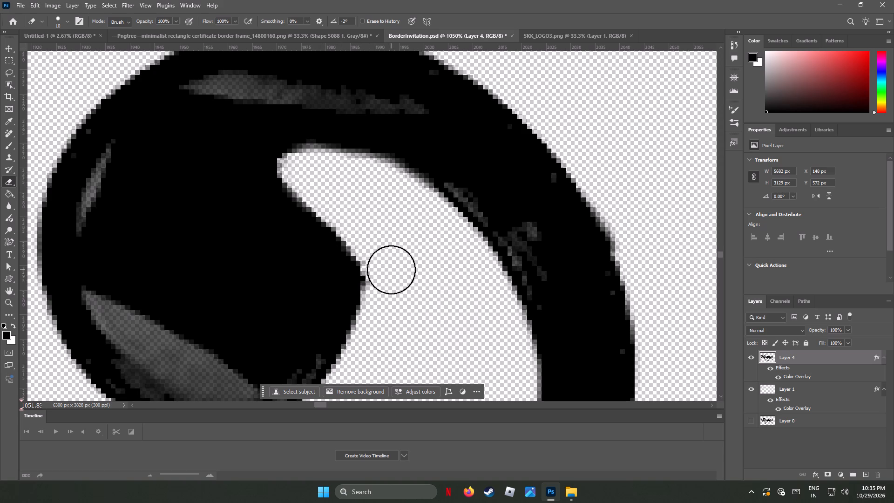
left_click(394, 281)
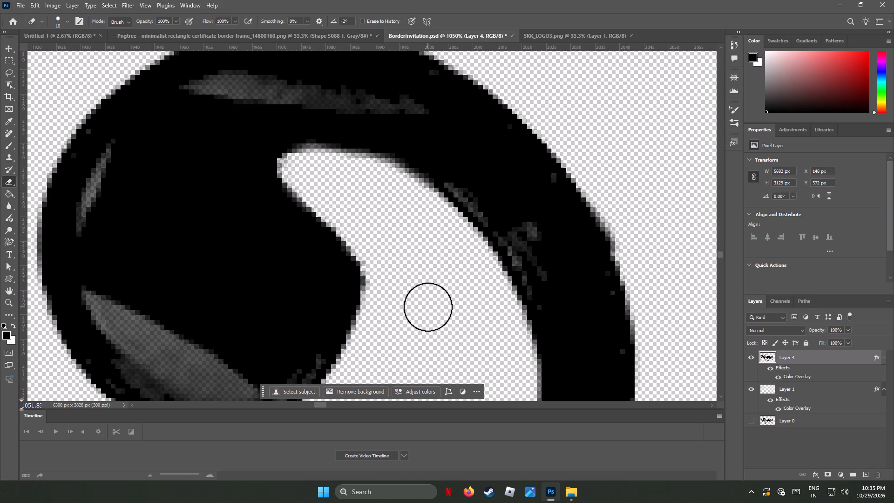
Erase the faint grey specks in the gap below the main stem's end curl bulb.
scroll(434, 303, "down", 12, "alt")
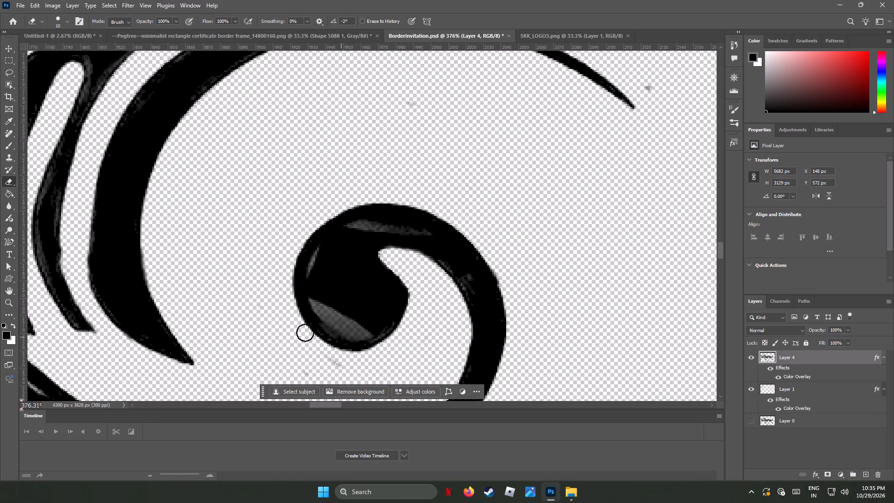
left_click_drag(255, 302, 271, 331)
left_click_drag(339, 365, 328, 360)
left_click_drag(328, 360, 293, 334)
scroll(292, 333, "down", 17)
scroll(292, 333, "up", 2)
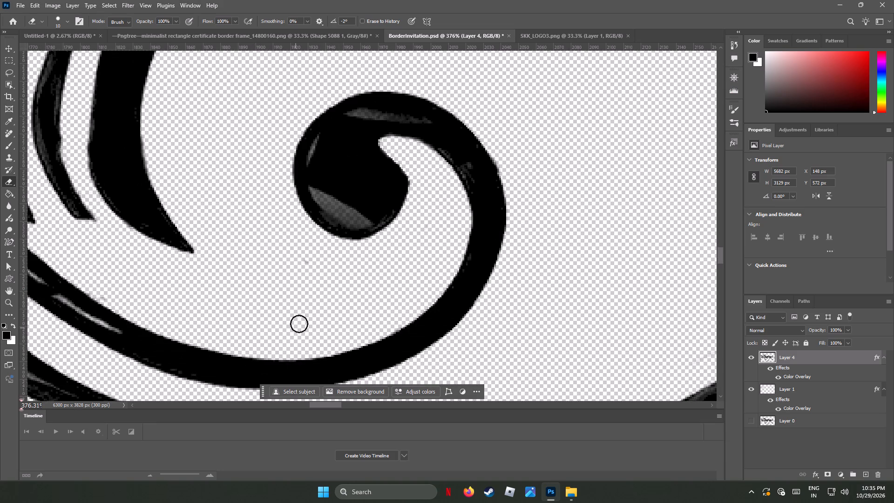
left_click_drag(316, 269, 271, 245)
Erase the faint speck in the open space between the end curl and the long arching leaf above it.
scroll(357, 310, "down", 2, "alt")
scroll(357, 310, "up", 3, "alt")
scroll(357, 310, "down", 3, "alt")
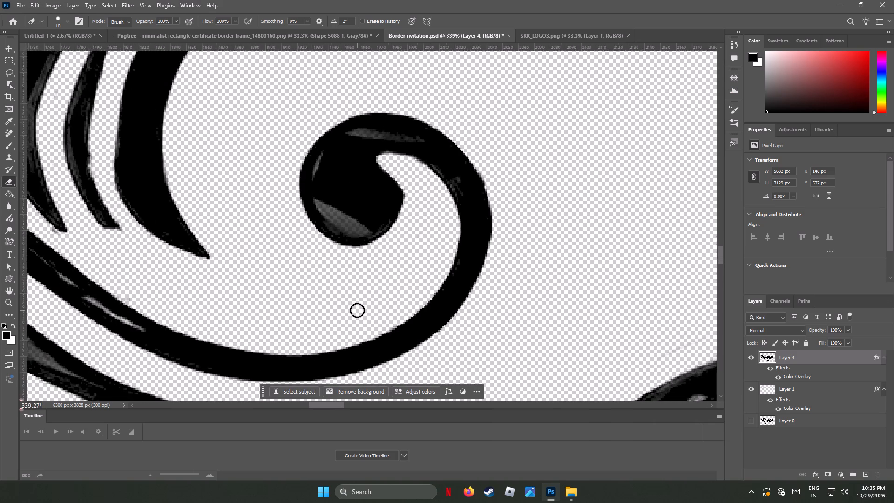
scroll(360, 308, "down", 5, "alt")
scroll(362, 307, "up", 6, "alt")
scroll(388, 279, "up", 14)
scroll(388, 279, "down", 1)
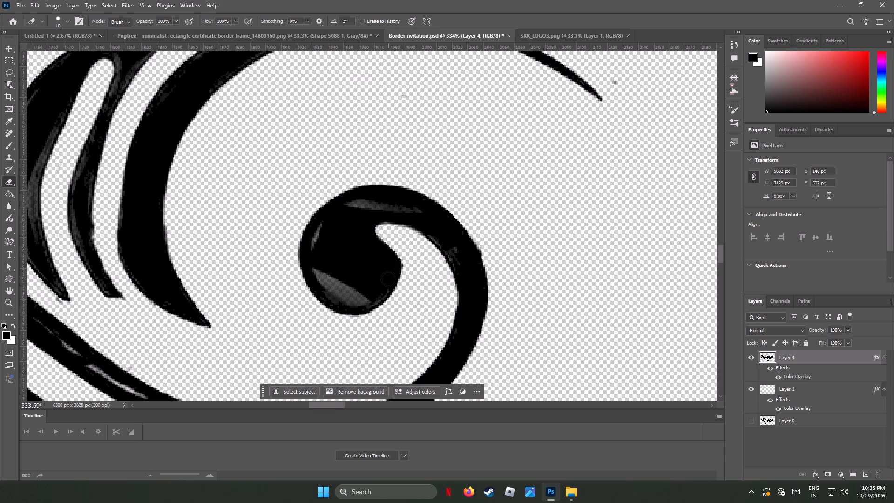
scroll(388, 279, "up", 5)
scroll(388, 279, "down", 1)
scroll(388, 279, "up", 5)
left_click_drag(427, 194, 382, 192)
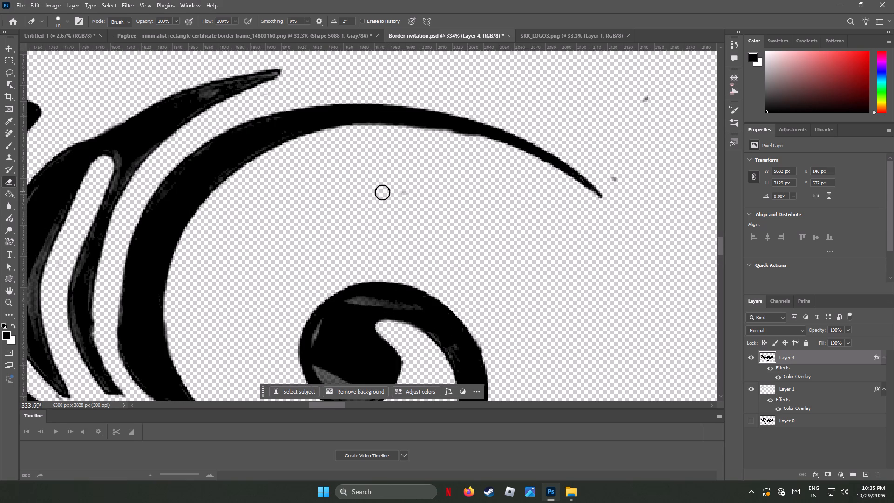
left_click_drag(382, 192, 374, 179)
Smooth the bump and uneven pixels along the underside of the long arching leaf with the Eraser.
scroll(459, 157, "up", 5, "alt")
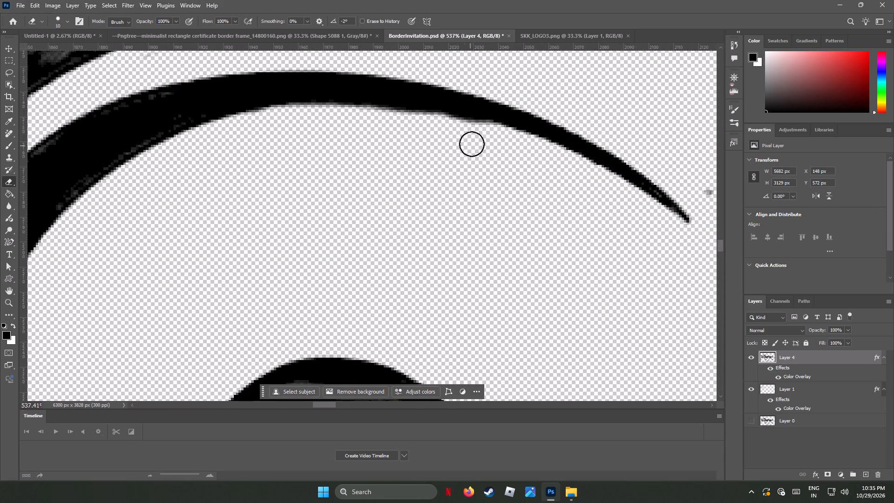
left_click_drag(478, 136, 454, 131)
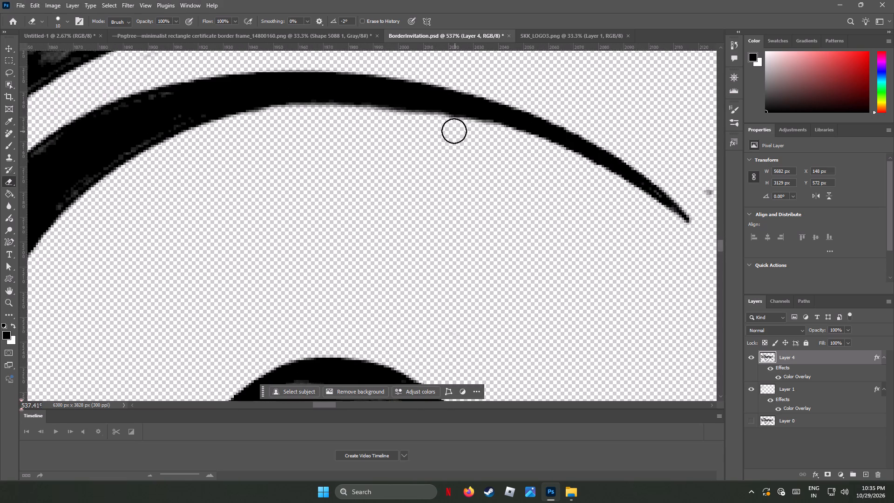
left_click_drag(454, 131, 454, 131)
left_click_drag(460, 132, 441, 129)
left_click_drag(423, 124, 419, 124)
key("ctrl+z")
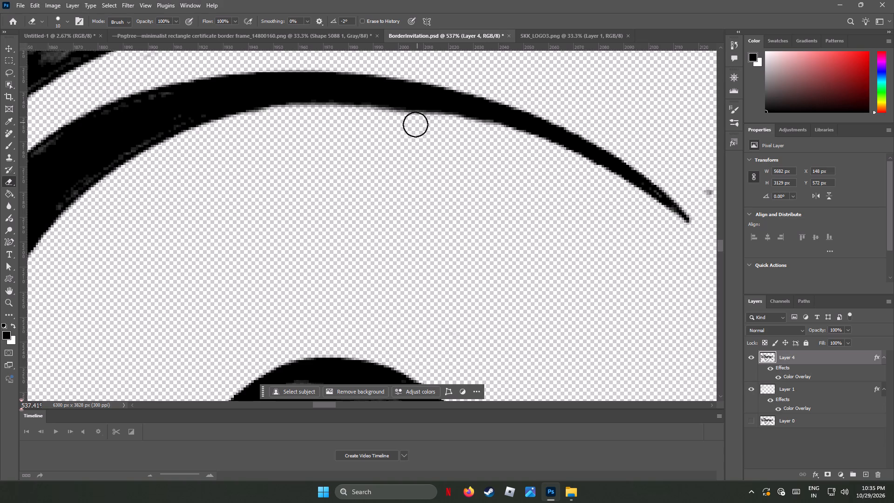
left_click_drag(415, 127, 377, 123)
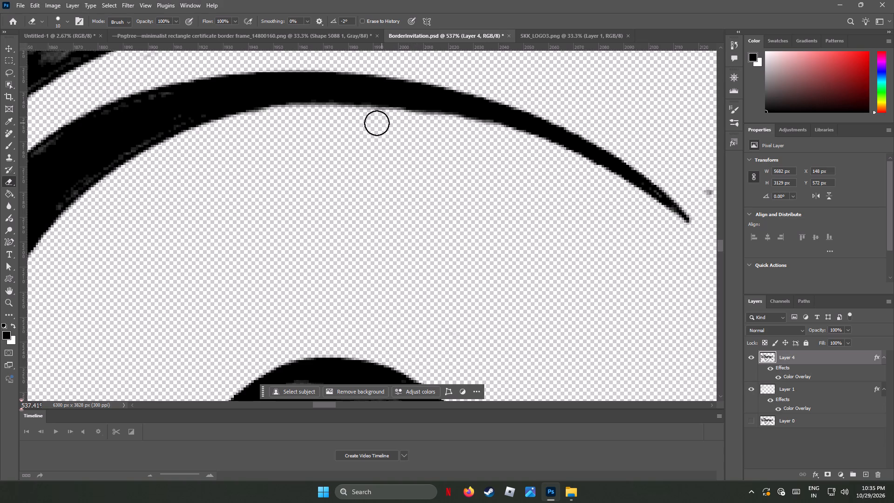
left_click_drag(377, 123, 366, 126)
left_click(419, 122)
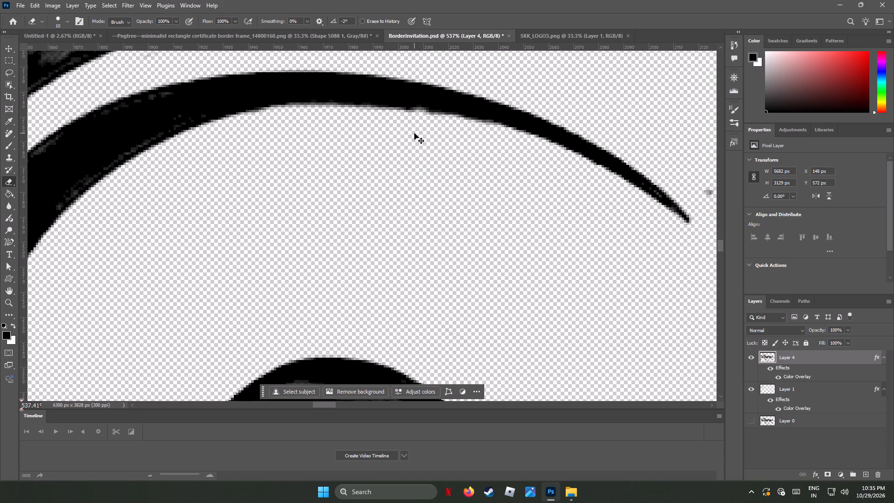
key("ctrl+z")
left_click(423, 126)
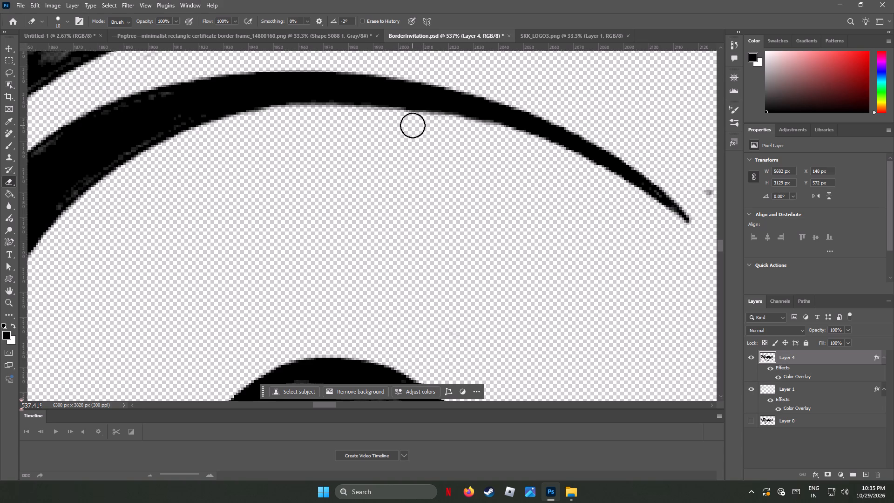
left_click(413, 123)
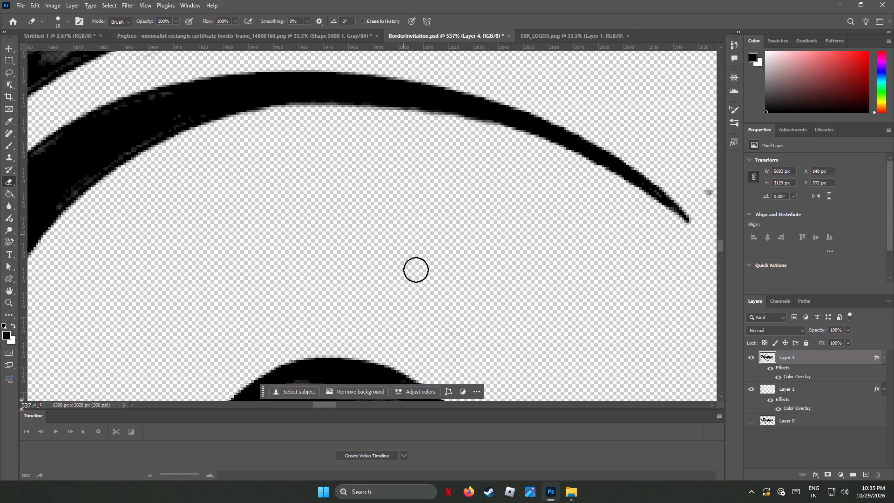
Erase the three stray grey specks beyond the arching leaf's pointed tip.
left_click_drag(330, 403, 341, 408)
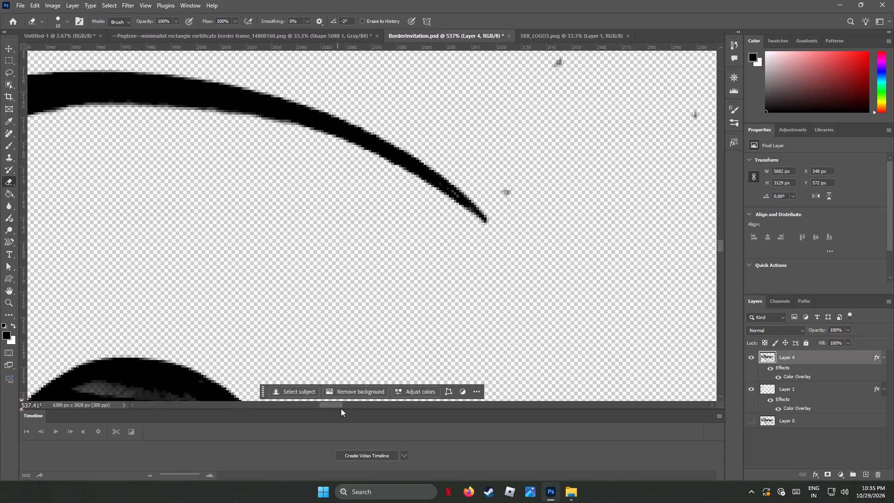
left_click_drag(341, 408, 344, 410)
left_click_drag(296, 186, 495, 107)
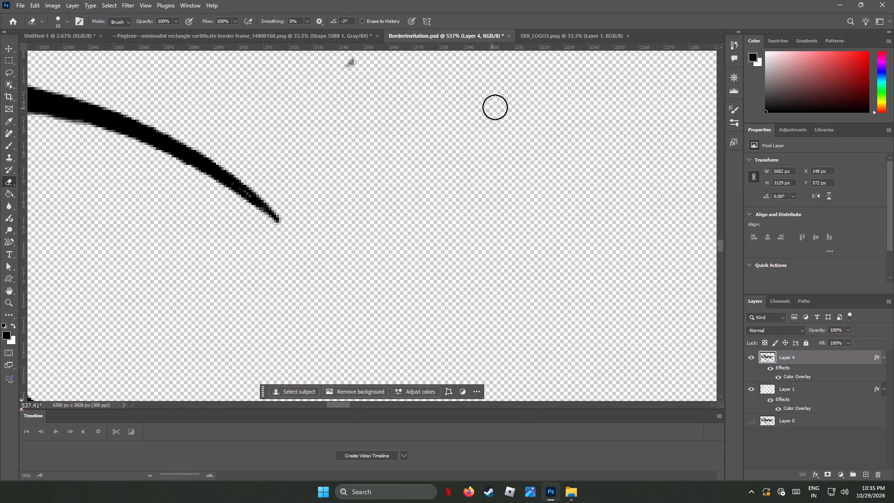
left_click_drag(495, 107, 325, 109)
Erase the faint streak just outside the lower outer edge of the letter K's sweeping leg.
scroll(378, 161, "down", 6, "alt")
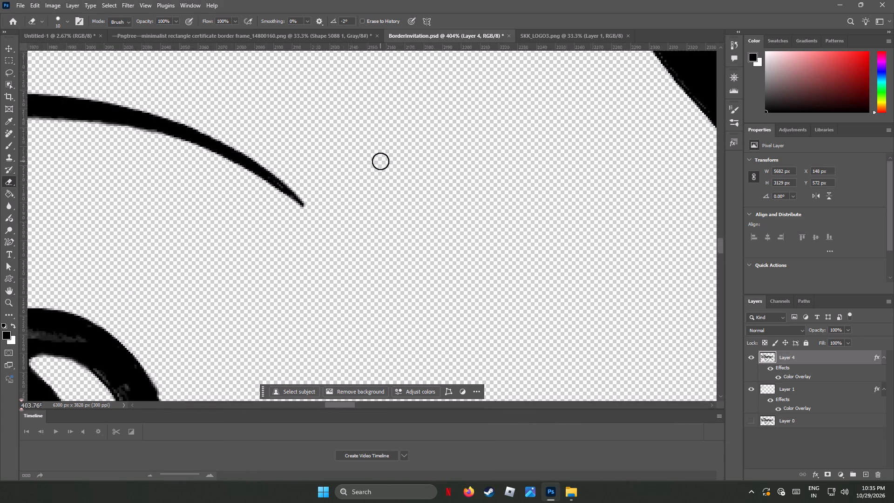
scroll(380, 161, "down", 4, "alt")
scroll(381, 162, "up", 2, "alt")
scroll(381, 162, "down", 2, "alt")
scroll(382, 163, "up", 13)
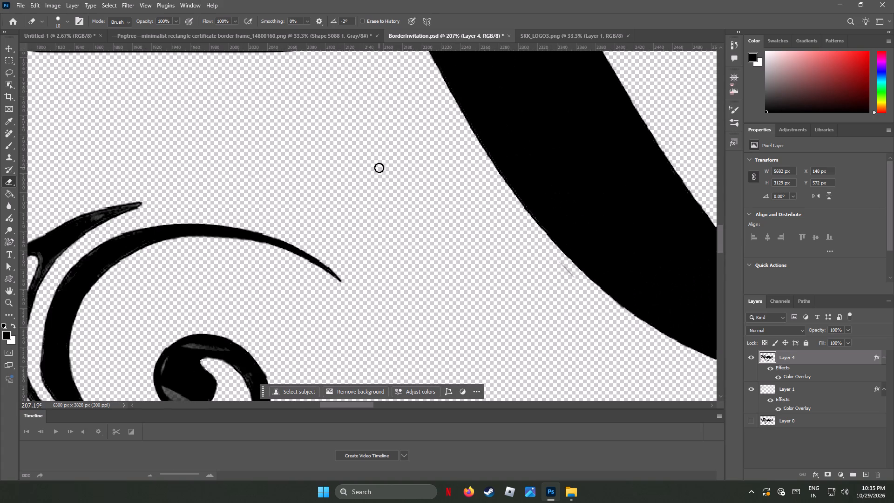
left_click_drag(576, 283, 535, 251)
Erase the two faint streaks in the open space inside the curve of the K's tail.
scroll(492, 283, "down", 14, "alt")
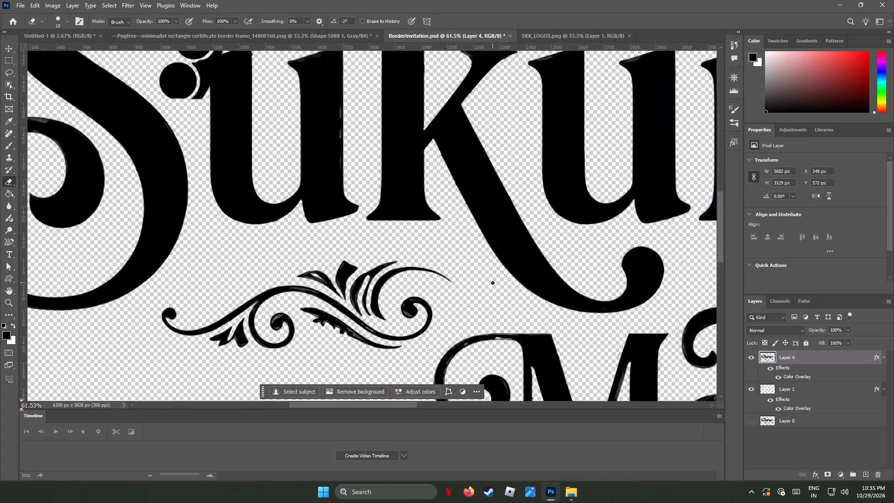
scroll(493, 283, "up", 11, "alt")
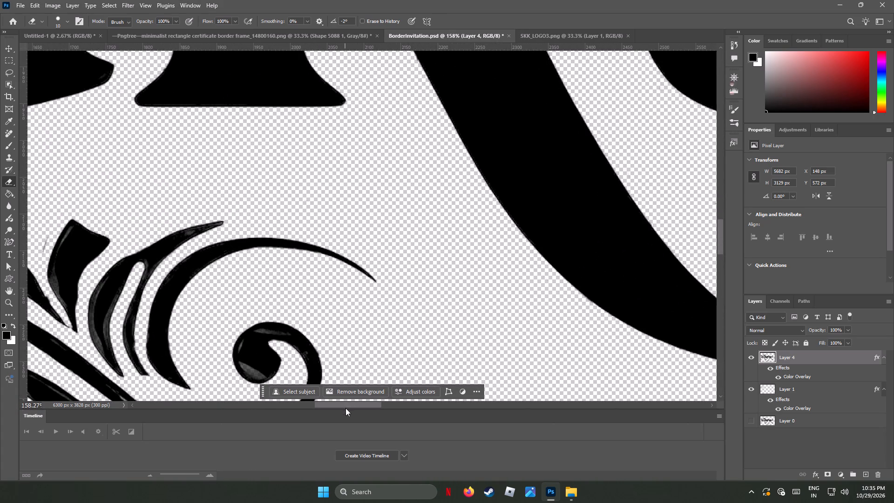
left_click_drag(348, 403, 396, 415)
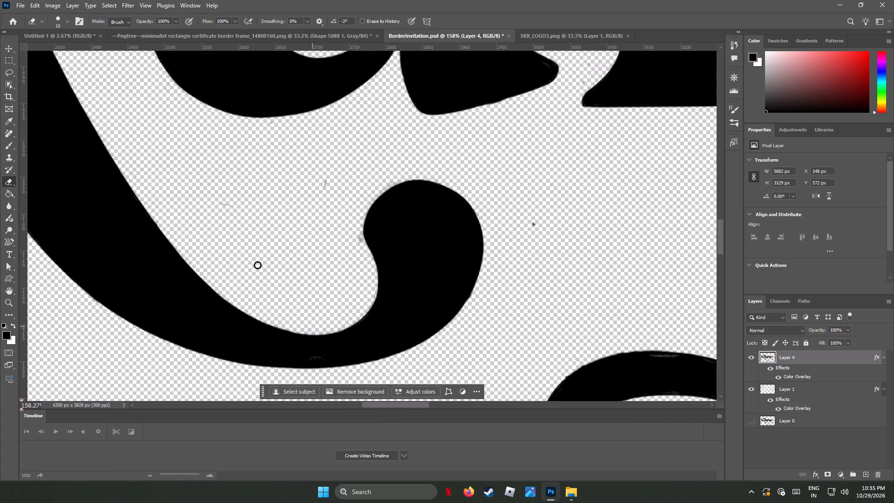
left_click_drag(223, 200, 329, 171)
left_click_drag(329, 171, 333, 231)
Erase the grey smudge on the inner edge of the K's tail bulb and the dark speck beyond its outer side.
scroll(363, 254, "up", 4, "alt")
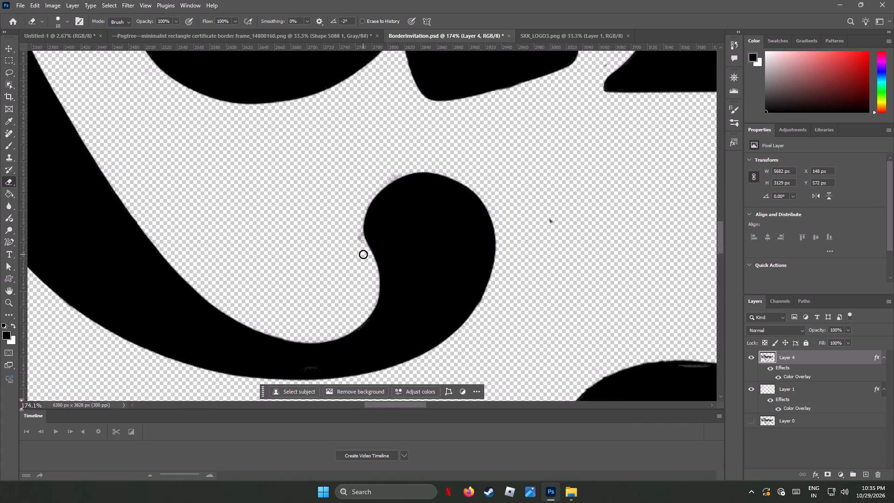
scroll(363, 254, "up", 7, "alt")
left_click_drag(362, 245, 356, 230)
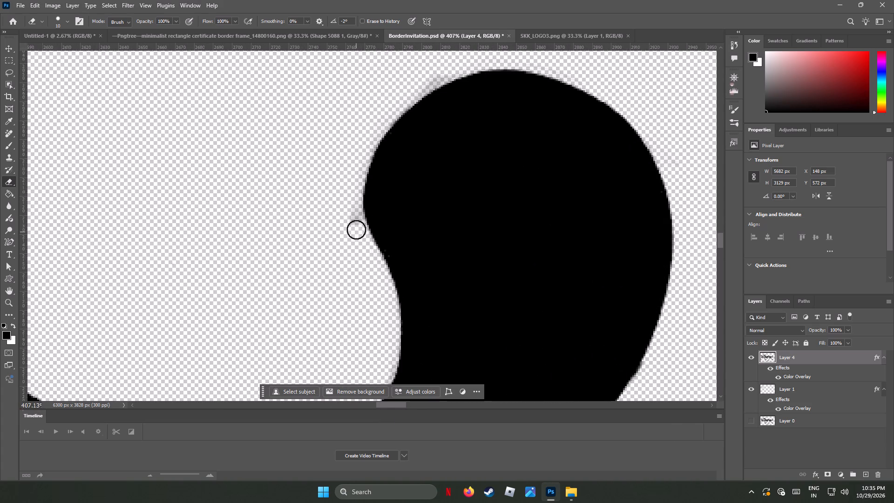
left_click_drag(356, 230, 347, 191)
scroll(371, 266, "down", 8, "alt")
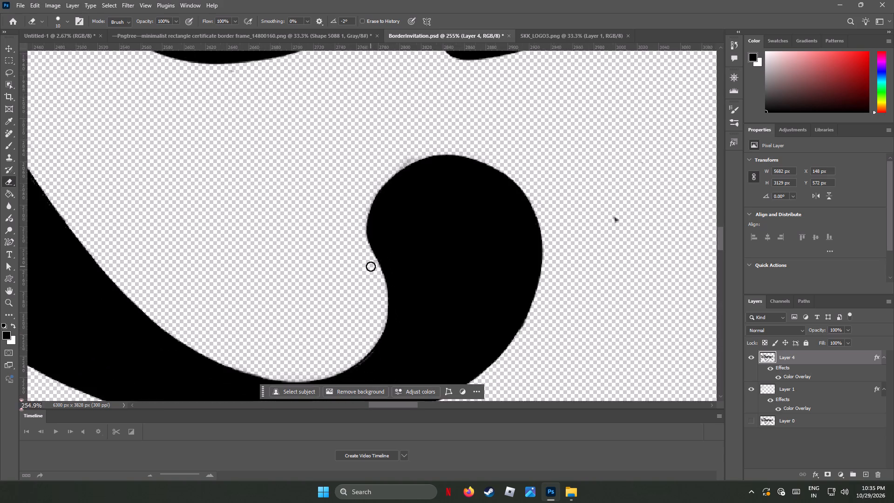
left_click_drag(574, 223, 574, 235)
scroll(568, 279, "up", 1)
scroll(568, 279, "down", 2)
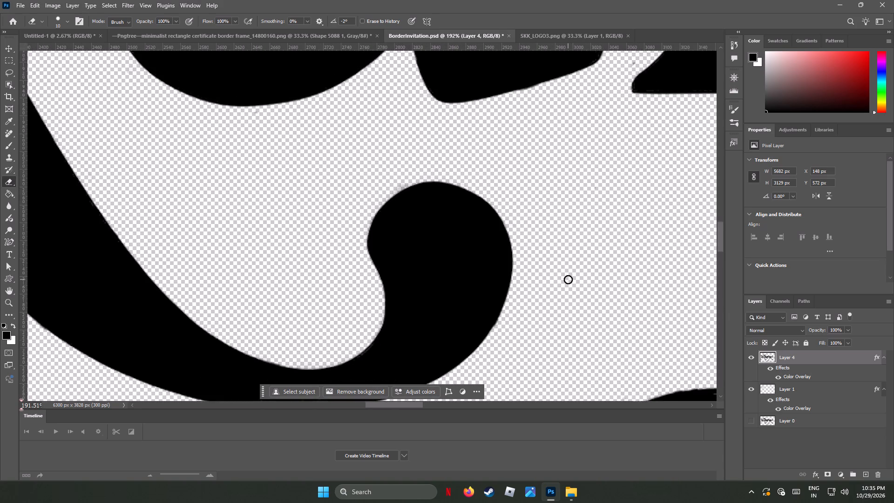
Clean the outer lower edge of the K's tail bulb and erase the faint streaks between the M's serif and the neighbouring swash.
scroll(568, 279, "down", 8)
scroll(568, 278, "up", 1)
scroll(568, 278, "down", 11)
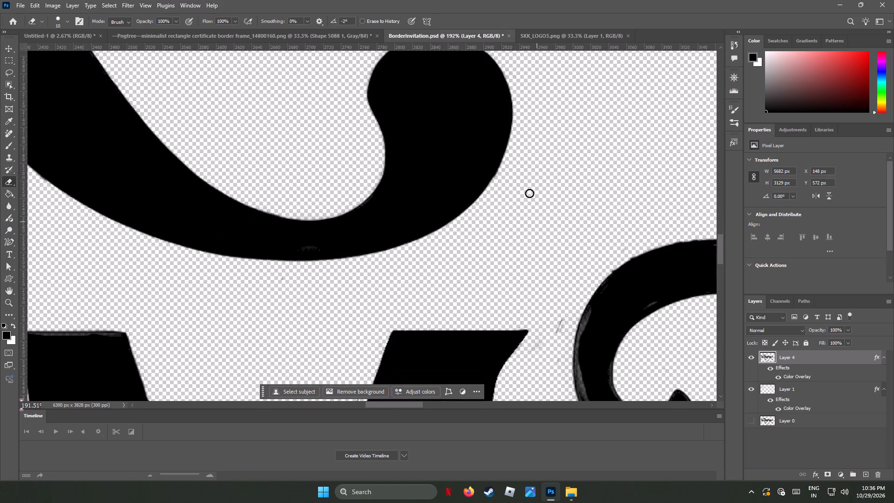
left_click_drag(518, 158, 483, 229)
left_click_drag(562, 320, 555, 334)
left_click_drag(555, 334, 520, 366)
Erase the dark sliver beside the curled tip of the swash next to the M.
scroll(524, 350, "down", 11)
scroll(617, 389, "up", 2, "alt")
scroll(617, 389, "down", 3, "alt")
scroll(617, 389, "up", 5, "alt")
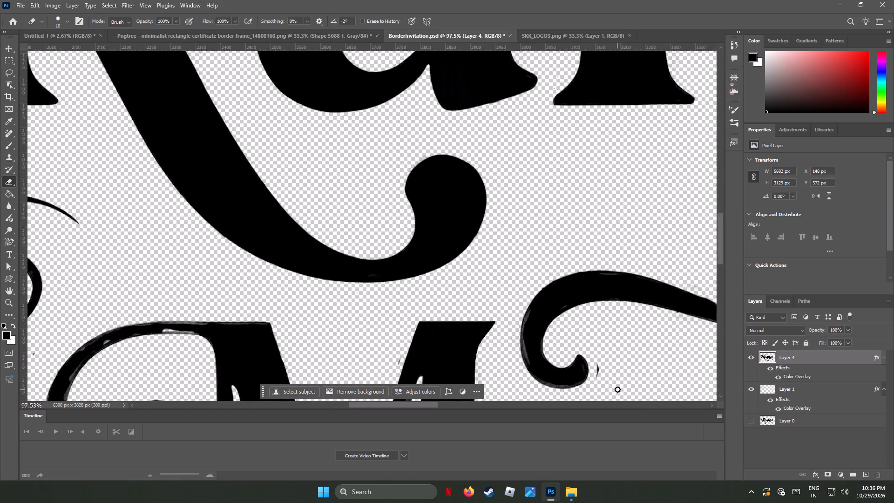
scroll(617, 389, "up", 10, "alt")
left_click_drag(567, 313, 562, 359)
left_click_drag(564, 320, 561, 365)
Erase the thin stray mark along the slanted inner edge of the M's right-hand stem.
scroll(562, 337, "down", 2, "alt")
scroll(562, 337, "up", 1, "alt")
scroll(562, 337, "down", 3, "alt")
scroll(562, 337, "up", 1, "alt")
scroll(562, 337, "down", 11, "alt")
scroll(522, 324, "up", 13, "alt")
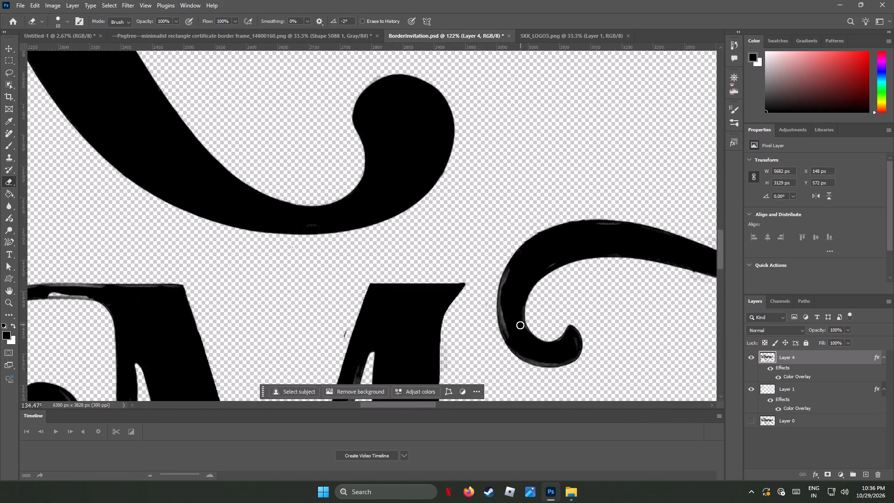
left_click_drag(185, 334, 179, 361)
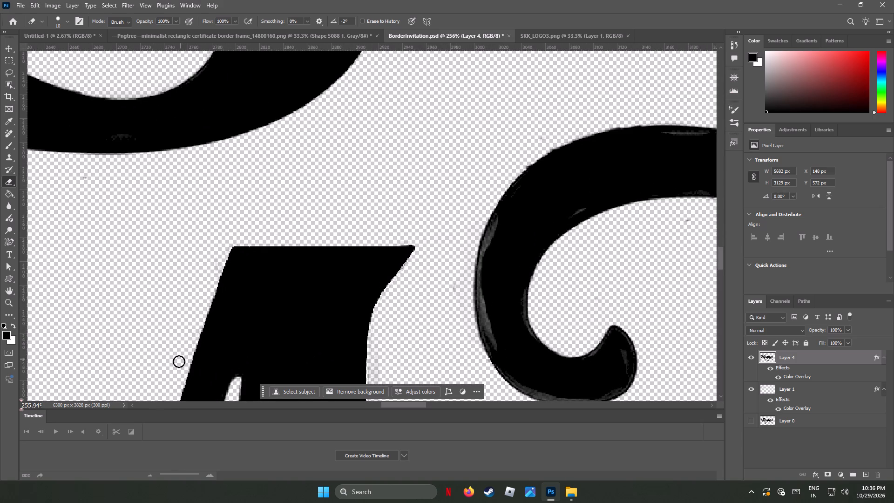
left_click_drag(179, 361, 214, 255)
Erase the vertical grey streaks along the outer edge of the M's right-hand stem, below the serif.
scroll(227, 271, "down", 4)
scroll(227, 271, "up", 4)
scroll(227, 271, "down", 6)
scroll(232, 270, "up", 2)
scroll(232, 270, "down", 4)
scroll(232, 270, "up", 2)
scroll(236, 267, "down", 5)
scroll(236, 267, "up", 2)
scroll(236, 267, "down", 1)
scroll(236, 267, "up", 3)
scroll(236, 267, "down", 2)
scroll(236, 267, "up", 1)
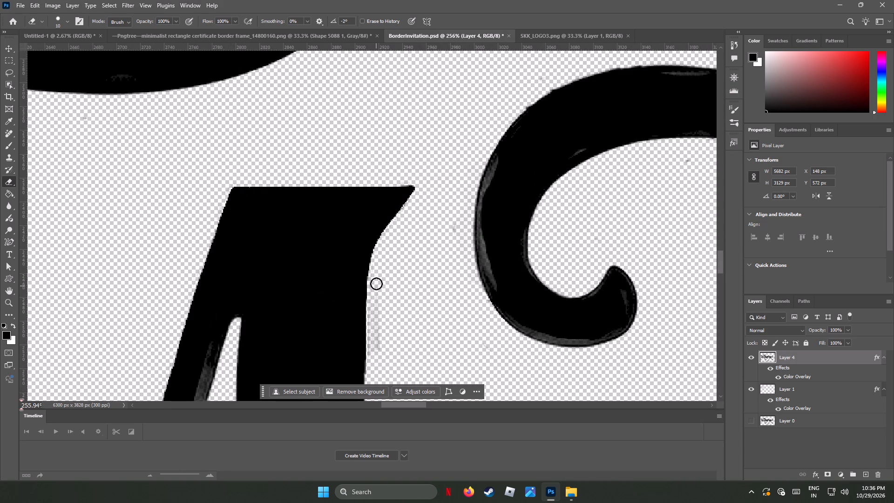
left_click_drag(375, 279, 379, 346)
left_click_drag(379, 346, 379, 359)
left_click_drag(374, 359, 375, 311)
left_click_drag(374, 320, 380, 358)
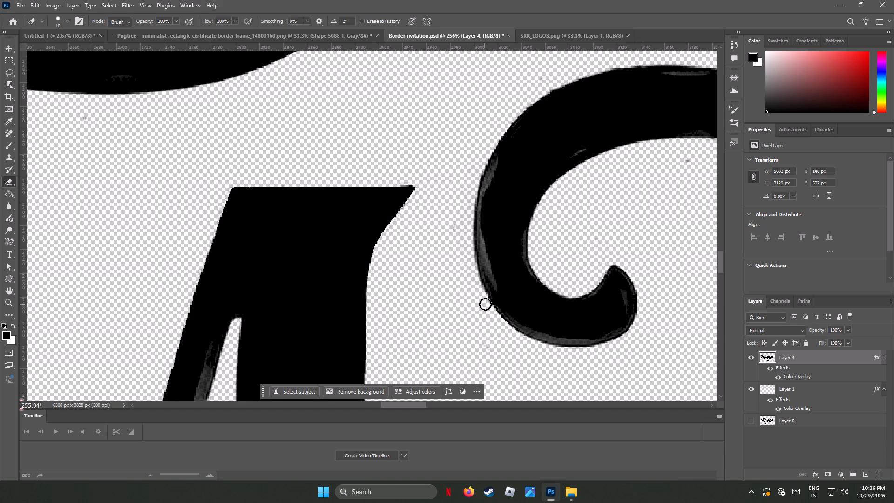
Erase at the outer edge of the curled swash next to the M.
left_click(483, 304)
Add a red (#ff0000) Stroke layer style to Layer 4 to expose its stray edge pixels.
scroll(466, 323, "down", 9, "alt")
scroll(466, 323, "up", 5, "alt")
scroll(466, 323, "down", 2, "alt")
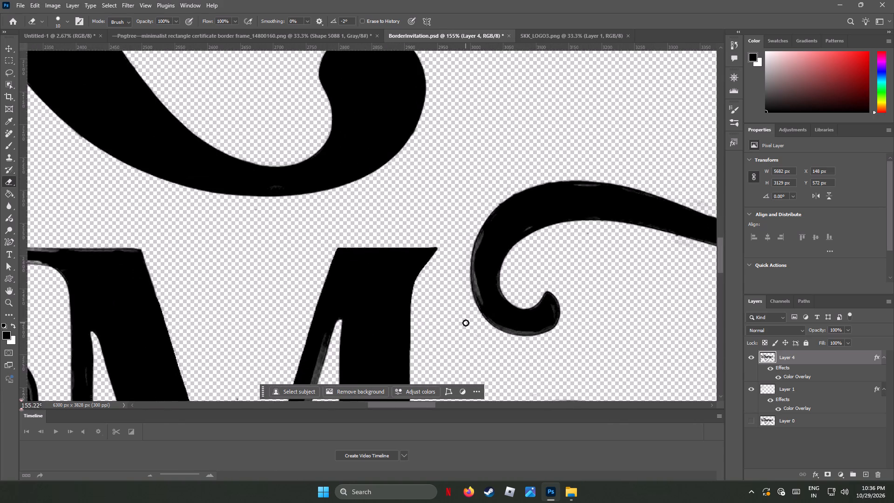
scroll(466, 323, "down", 4, "alt")
right_click(806, 358)
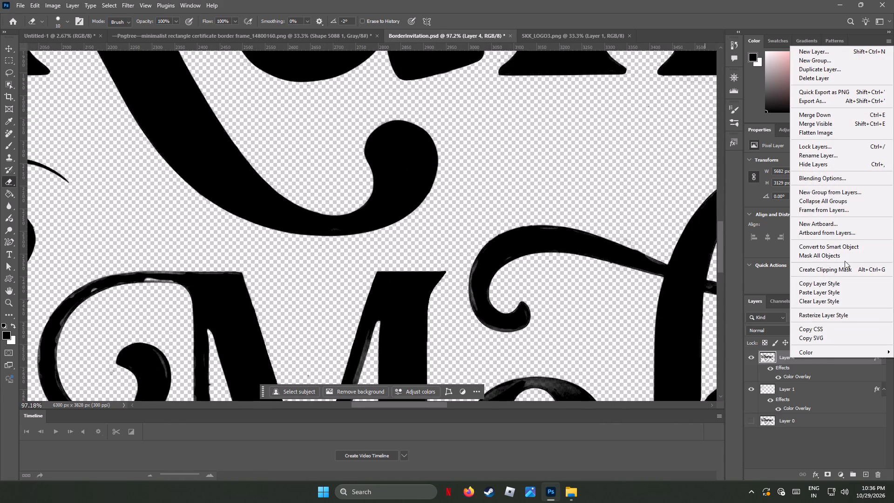
left_click(842, 181)
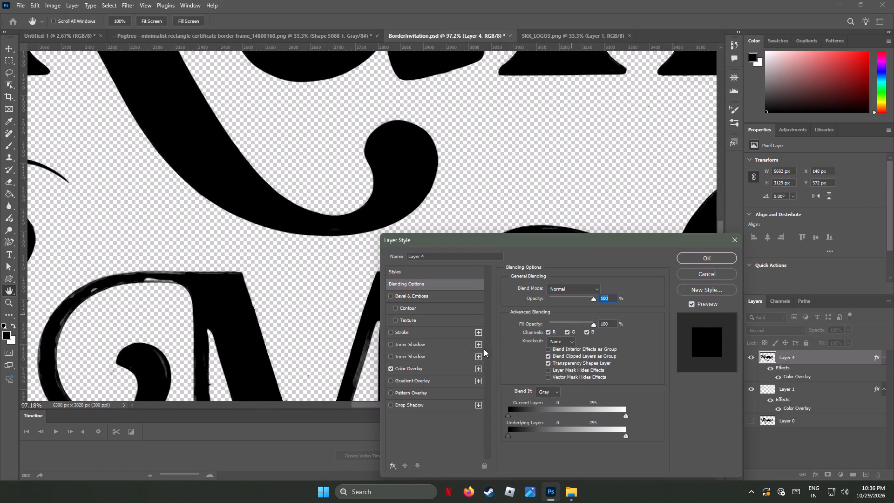
left_click(403, 332)
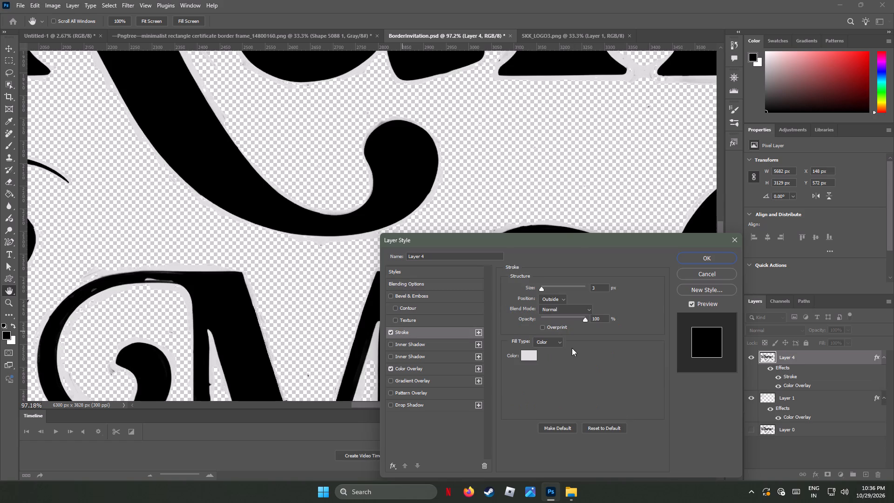
left_click(532, 354)
left_click_drag(522, 356, 584, 285)
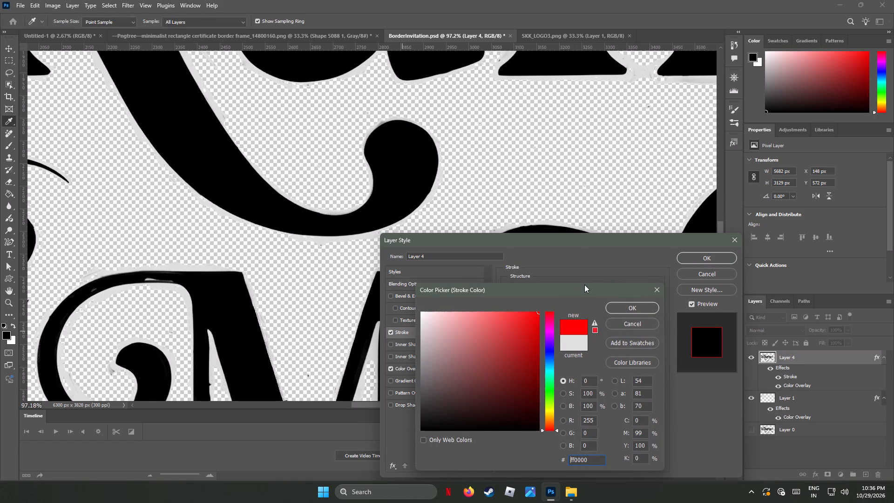
left_click(637, 307)
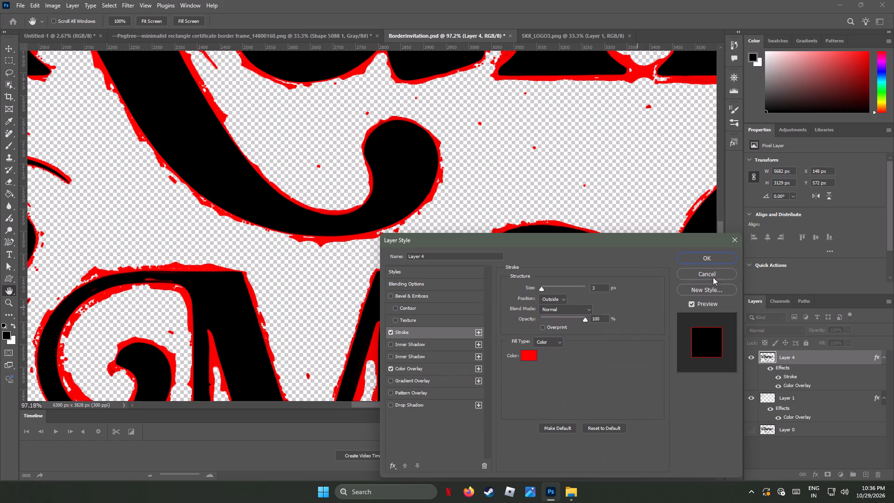
left_click(705, 258)
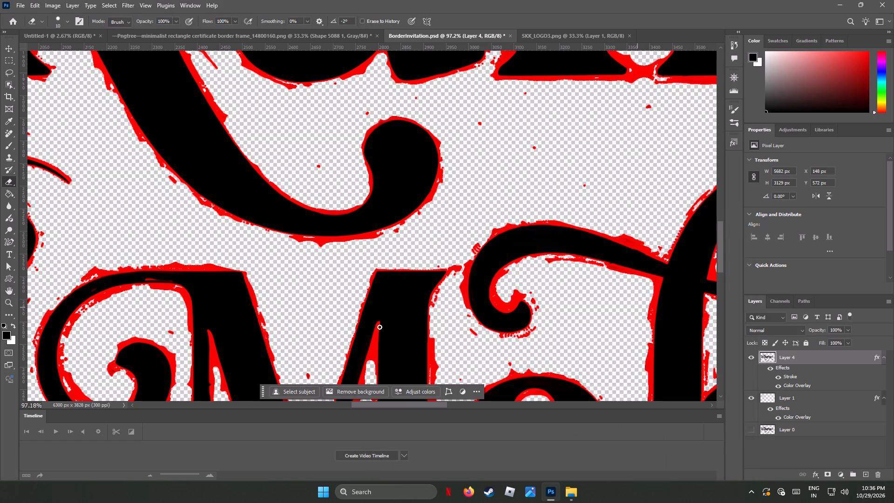
Set the Eraser brush to 40 px and erase the red-outlined fringe along the upper outer edge of the M's curl.
scroll(302, 344, "down", 7)
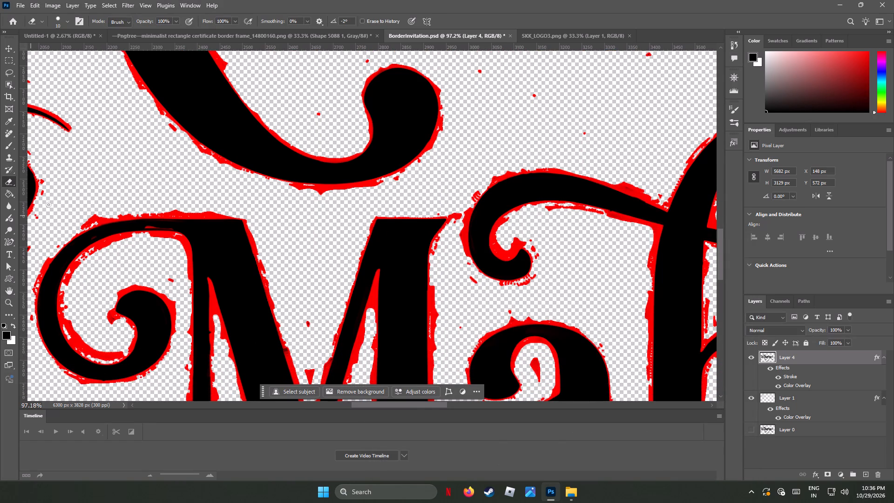
left_click(9, 49)
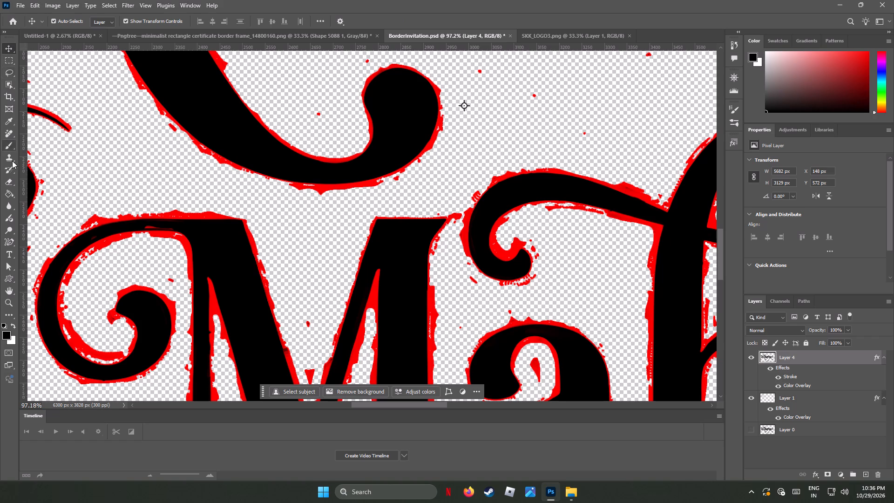
left_click(9, 180)
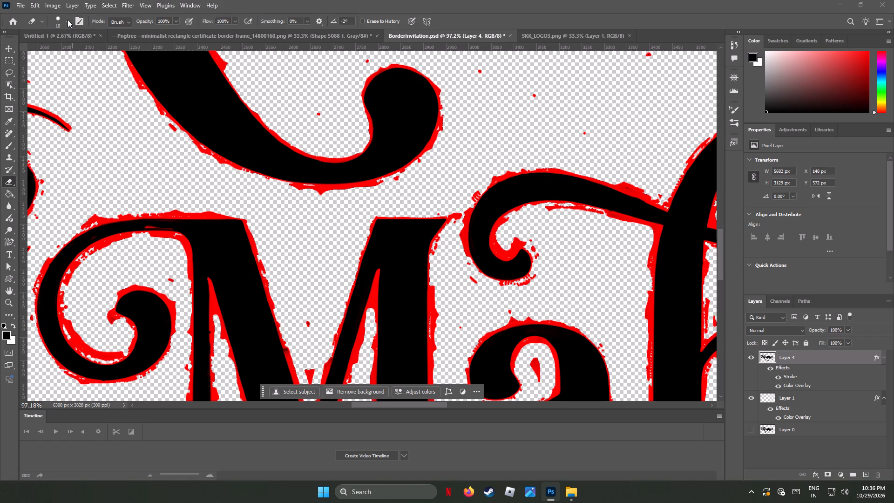
left_click(68, 20)
left_click(64, 48)
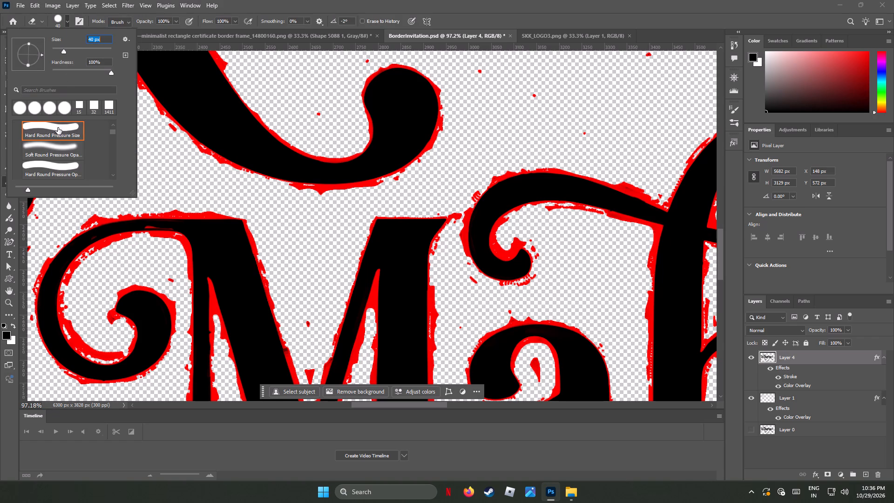
left_click(293, 0)
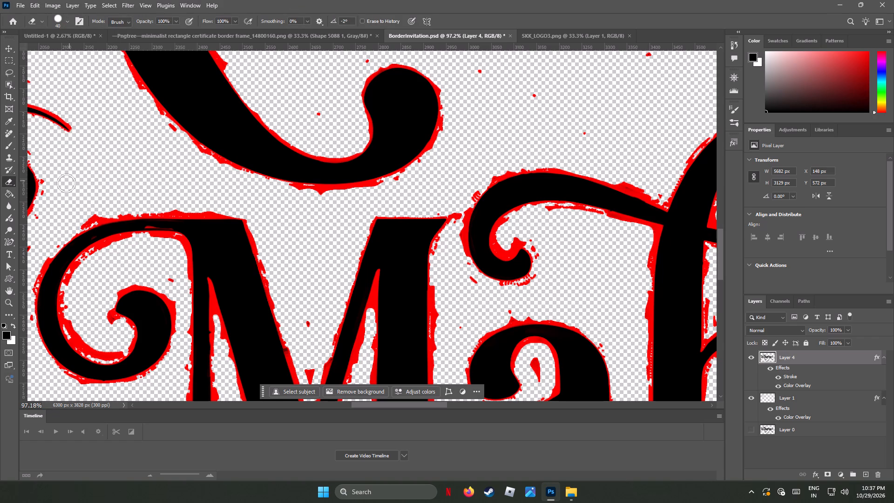
left_click_drag(78, 218, 98, 211)
left_click_drag(98, 211, 102, 210)
left_click_drag(80, 219, 98, 213)
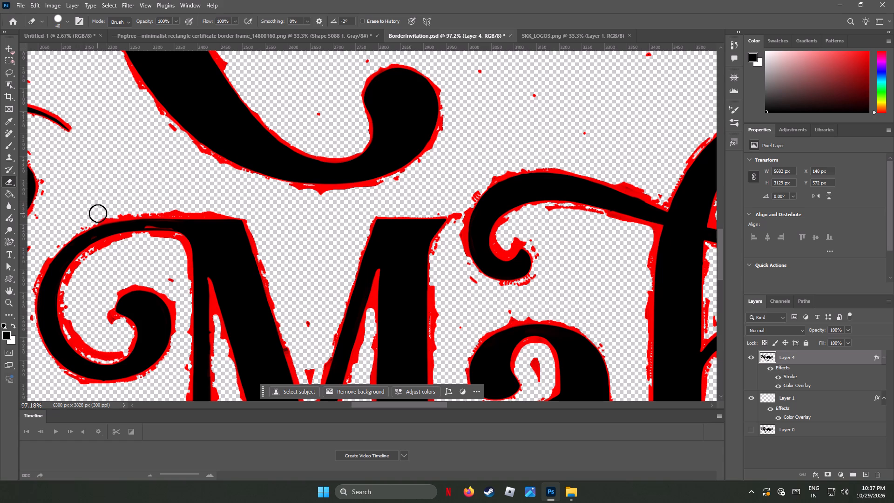
left_click_drag(98, 213, 103, 211)
left_click_drag(103, 211, 121, 210)
left_click_drag(121, 210, 139, 208)
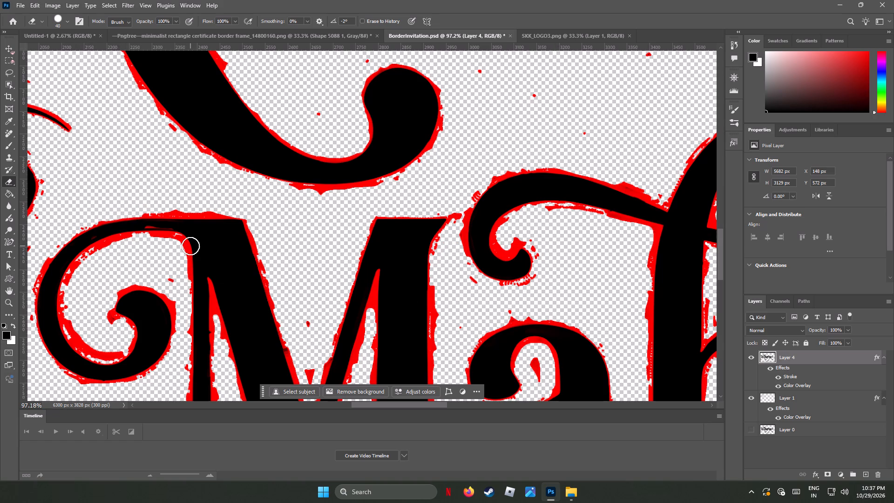
Erase the red-outlined fringe along the flat top edge of the M's left-hand stem and the start of its curl.
scroll(192, 225, "up", 5, "alt")
scroll(195, 220, "down", 1, "alt")
scroll(195, 220, "up", 7, "alt")
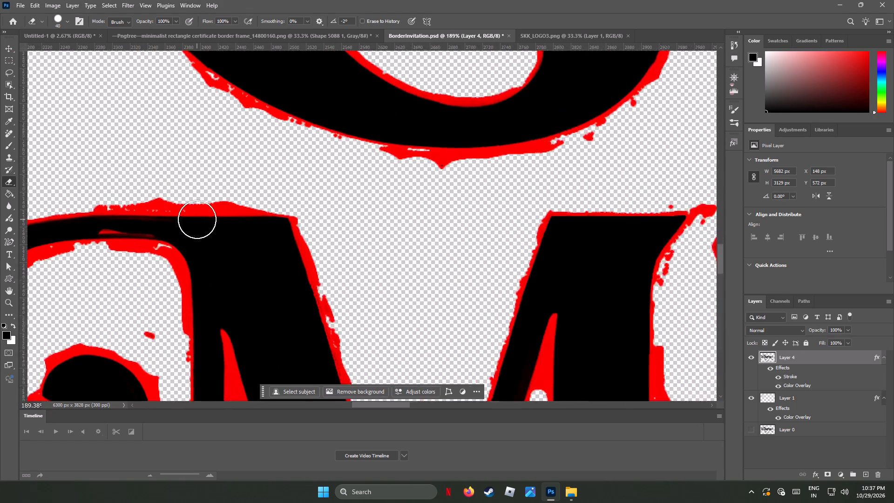
left_click_drag(298, 194, 264, 195)
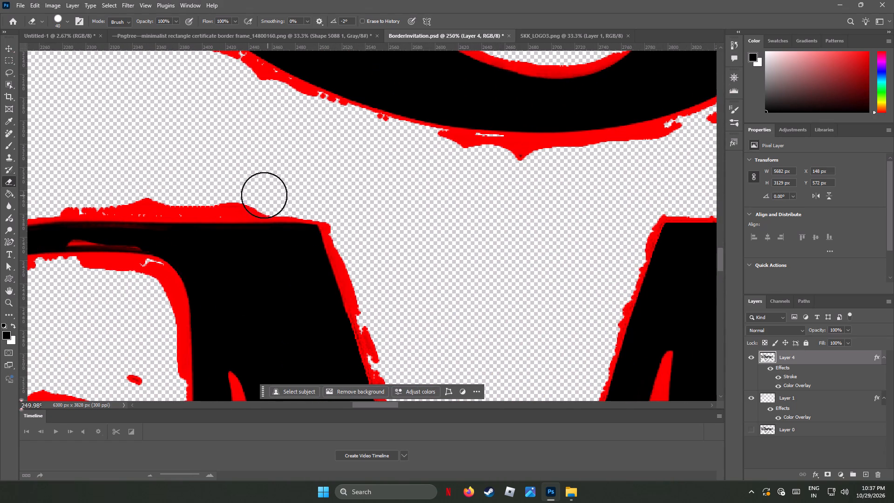
left_click_drag(264, 195, 180, 194)
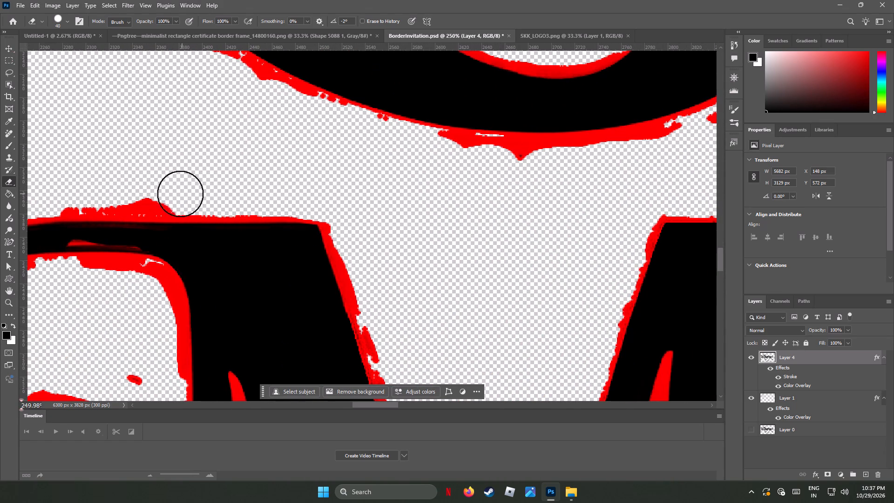
left_click_drag(180, 194, 88, 195)
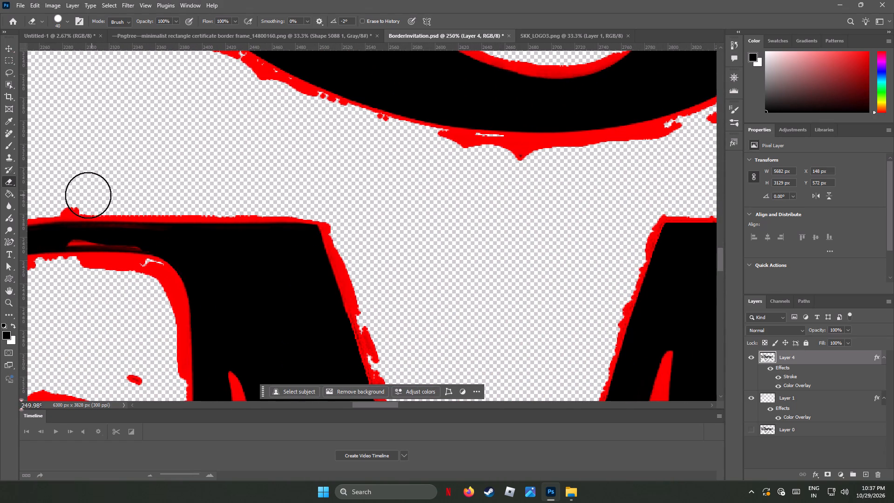
left_click_drag(88, 195, 58, 193)
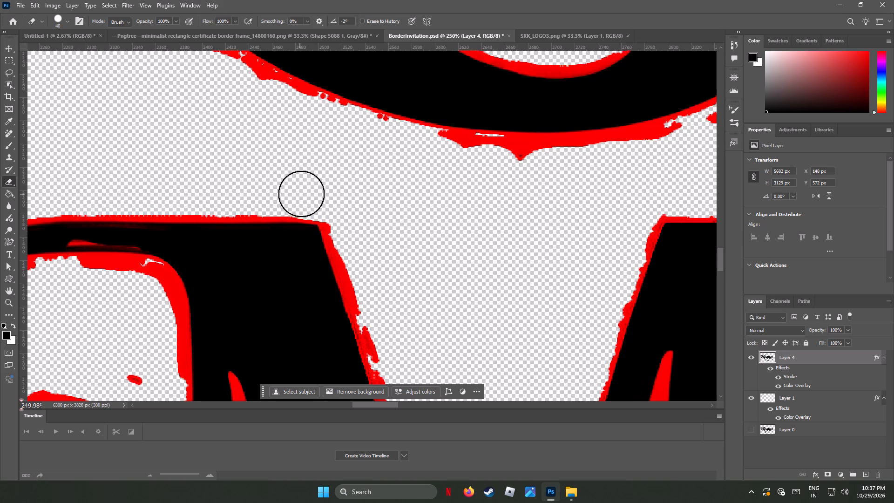
left_click_drag(303, 197, 258, 196)
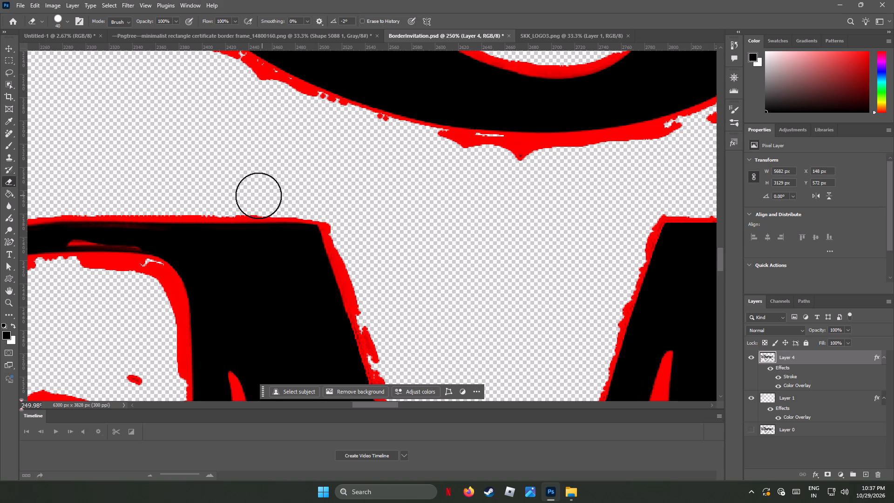
left_click_drag(258, 196, 188, 197)
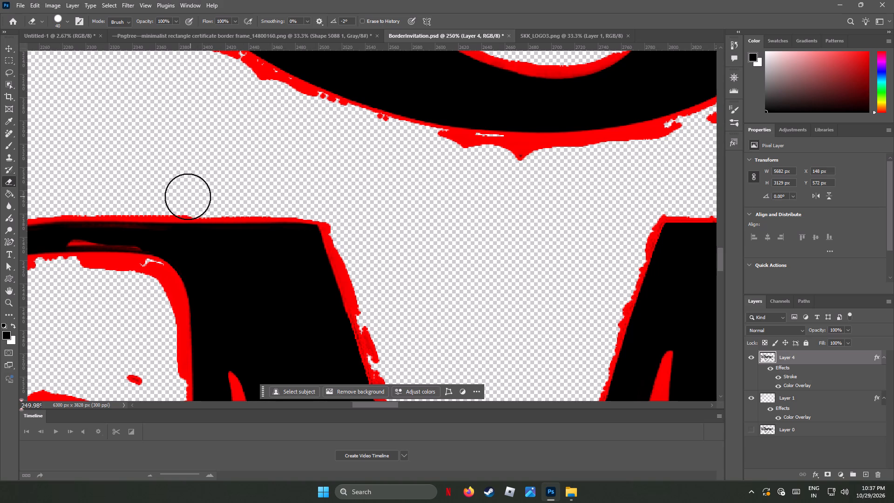
left_click_drag(188, 197, 134, 196)
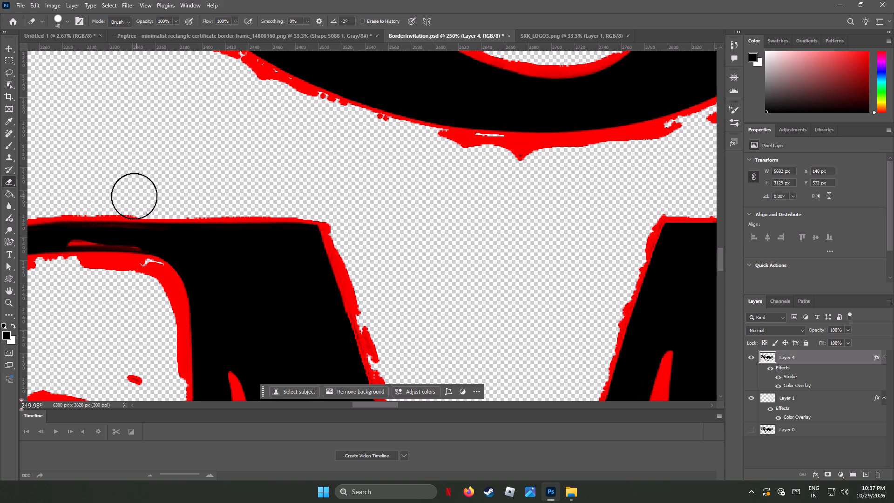
left_click_drag(134, 196, 93, 197)
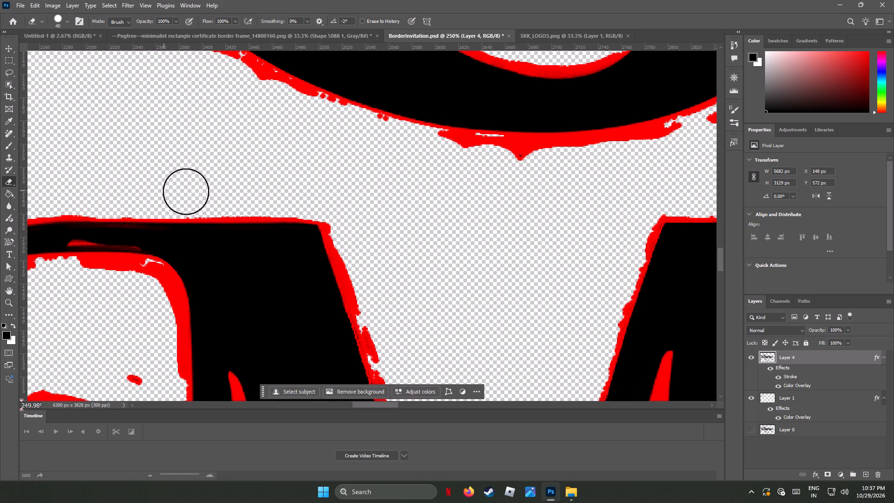
left_click_drag(310, 195, 237, 197)
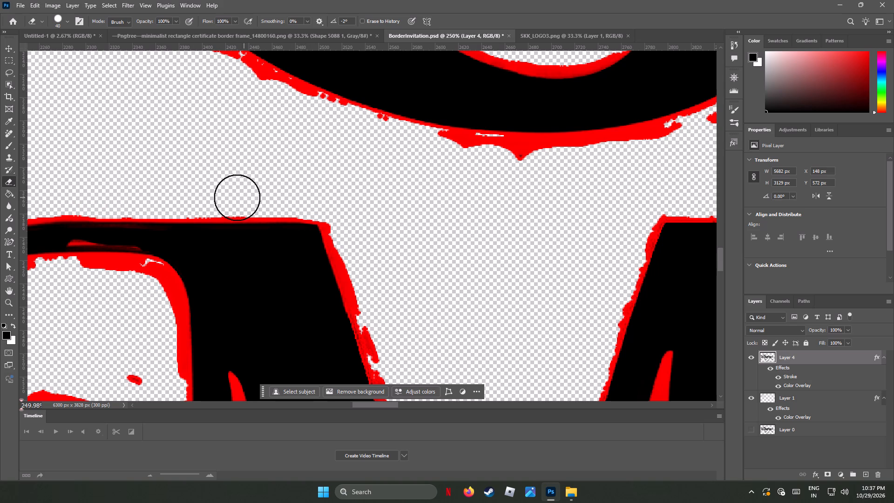
left_click_drag(237, 197, 210, 197)
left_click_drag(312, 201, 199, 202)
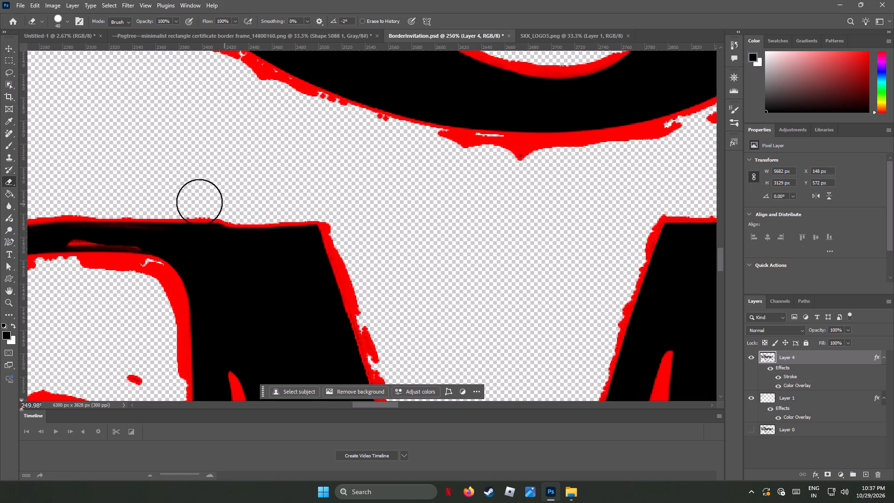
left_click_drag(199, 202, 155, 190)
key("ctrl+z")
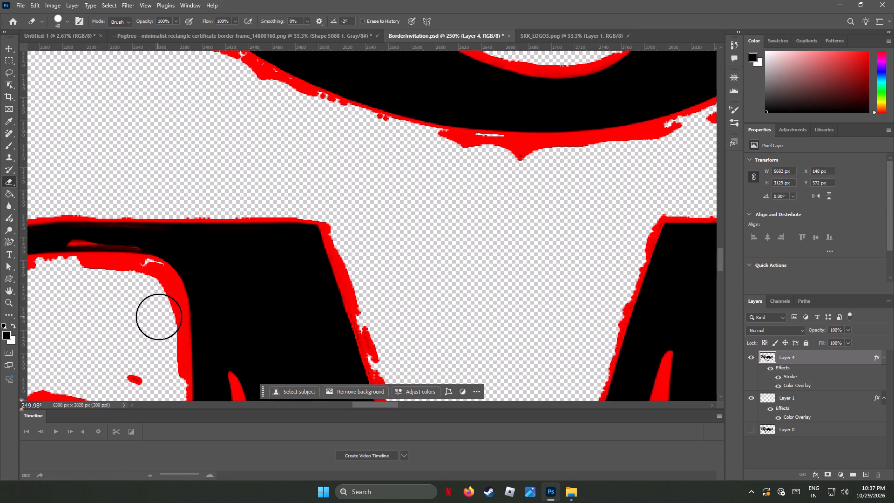
Erase the thick red-outlined fringe under the M's curl and around the inner corner where it meets the left-hand stem.
left_click_drag(159, 317, 150, 295)
left_click_drag(158, 301, 158, 296)
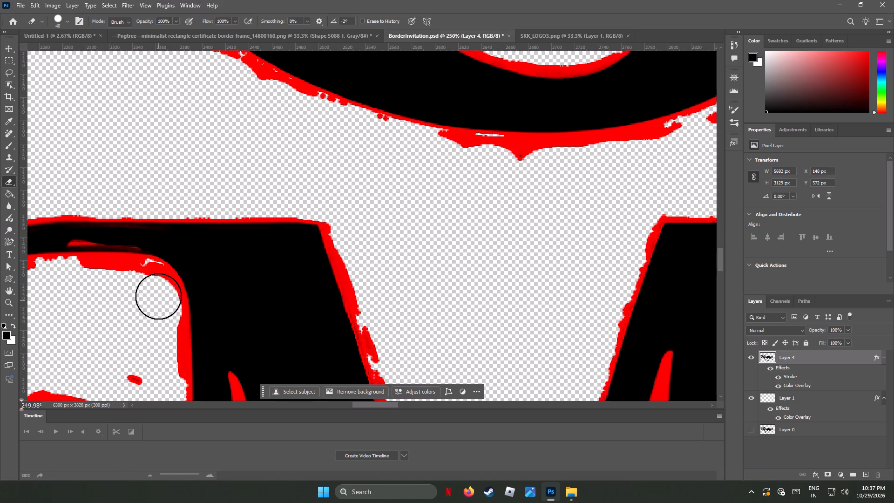
left_click_drag(158, 296, 102, 283)
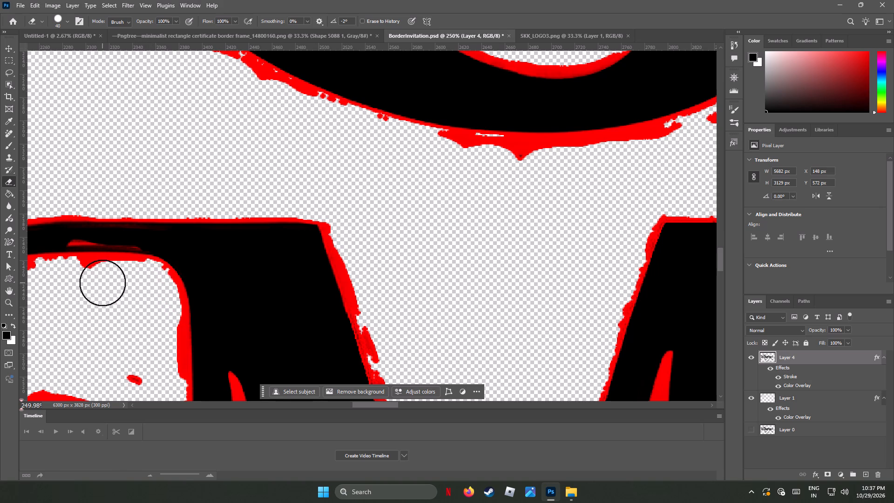
left_click_drag(139, 282, 121, 280)
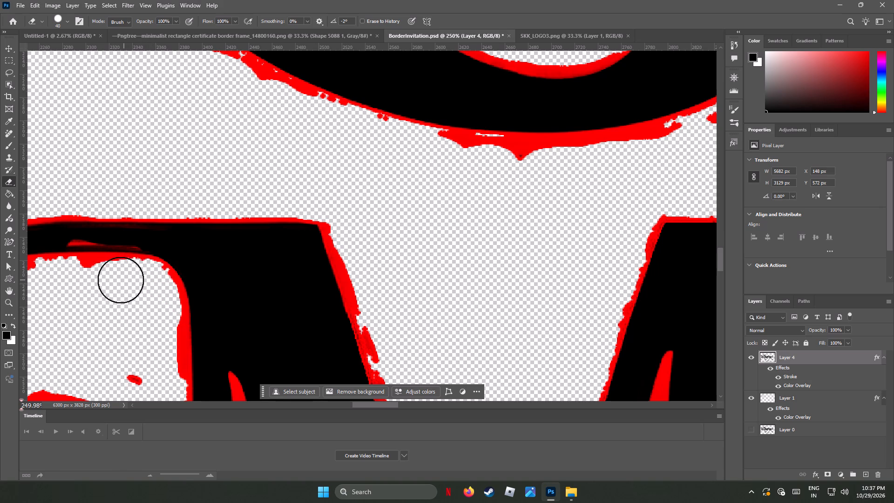
left_click_drag(121, 280, 66, 284)
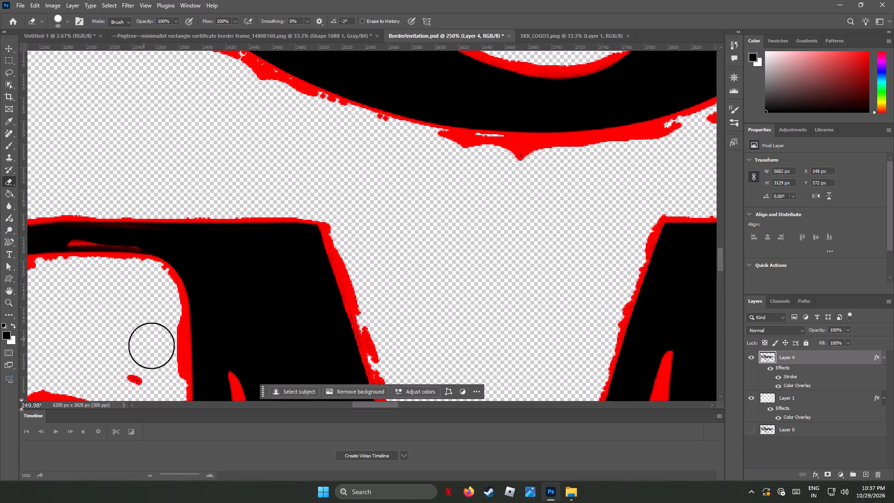
left_click_drag(159, 357, 163, 316)
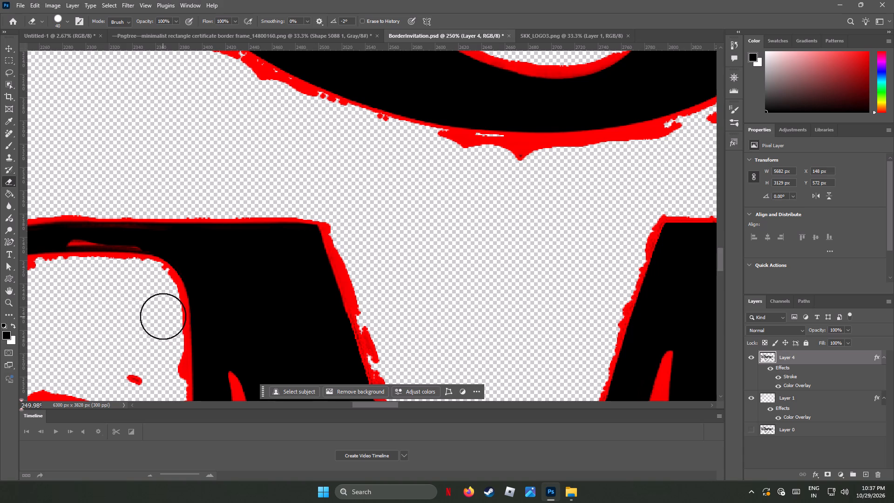
left_click_drag(163, 316, 155, 290)
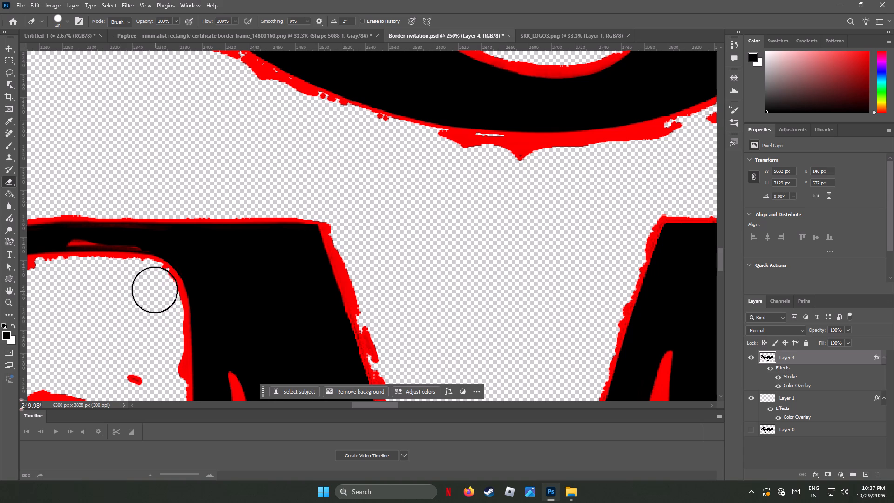
left_click_drag(155, 290, 150, 285)
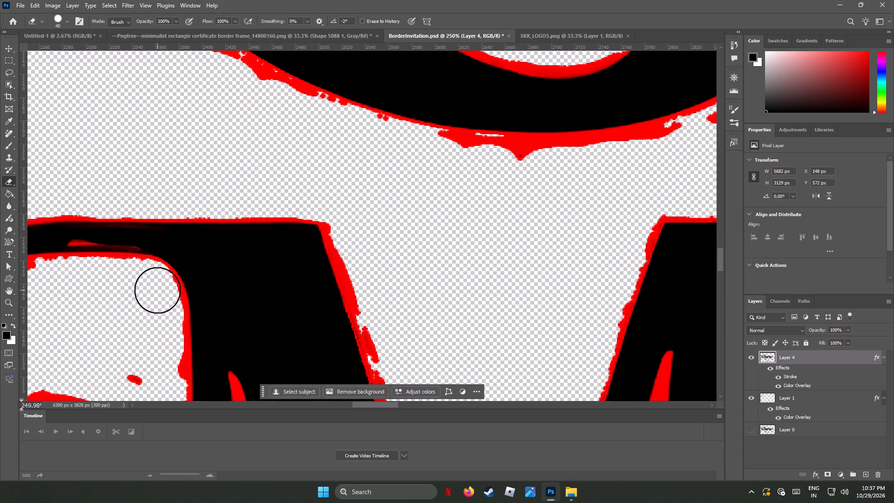
left_click(157, 290)
left_click(156, 287)
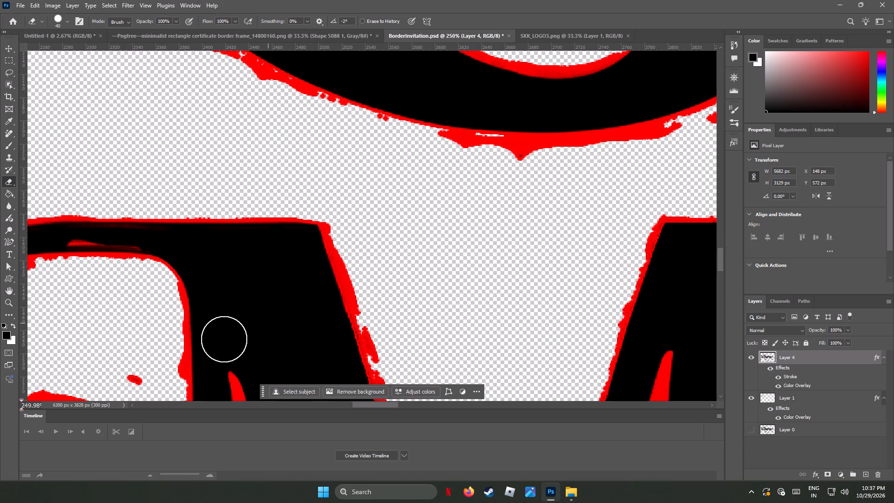
Erase the stray speck inside the M's curl and the fringe along the upper inner edge of the left-hand stem.
left_click_drag(139, 375, 147, 375)
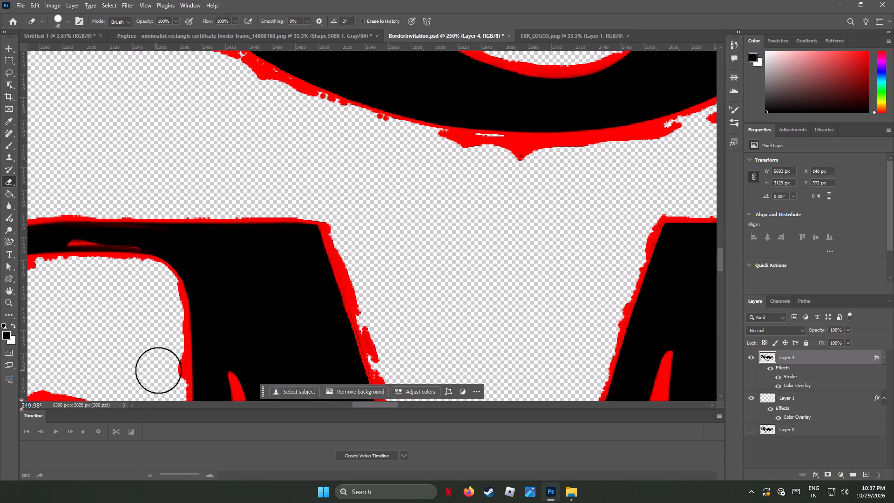
left_click_drag(162, 370, 166, 352)
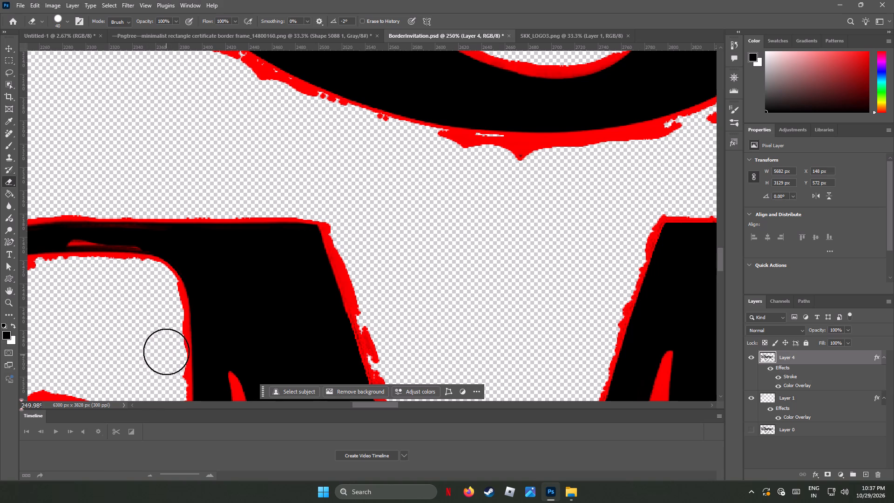
left_click_drag(166, 352, 165, 319)
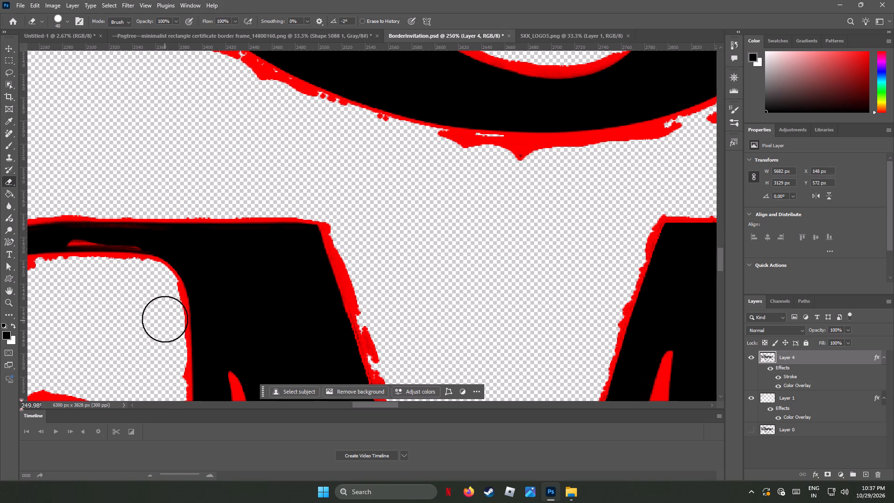
left_click_drag(165, 319, 158, 292)
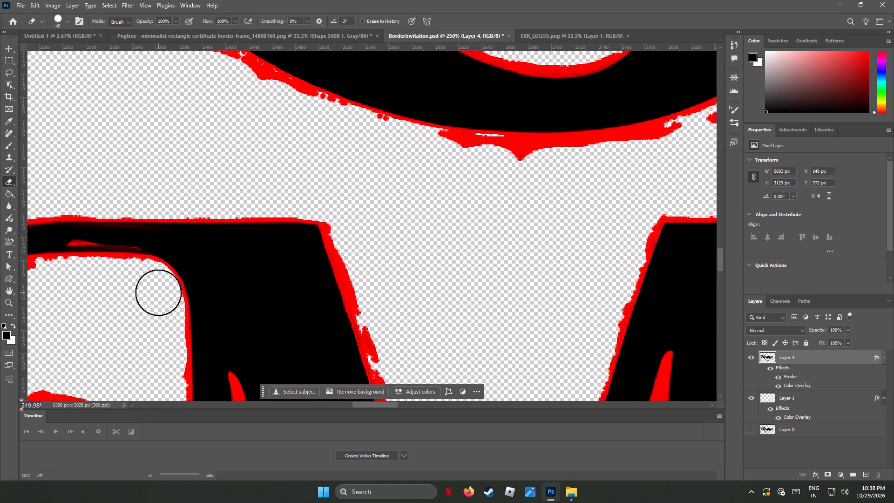
left_click_drag(158, 292, 157, 292)
left_click_drag(163, 376, 164, 360)
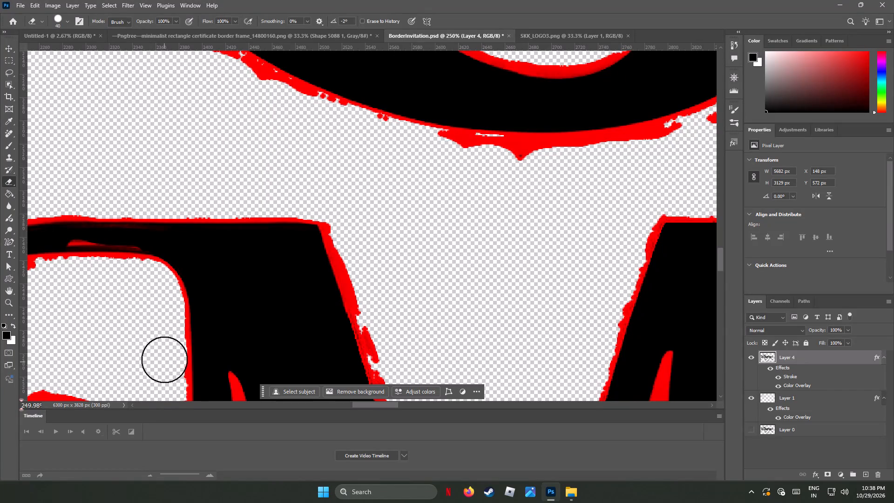
left_click_drag(164, 360, 163, 317)
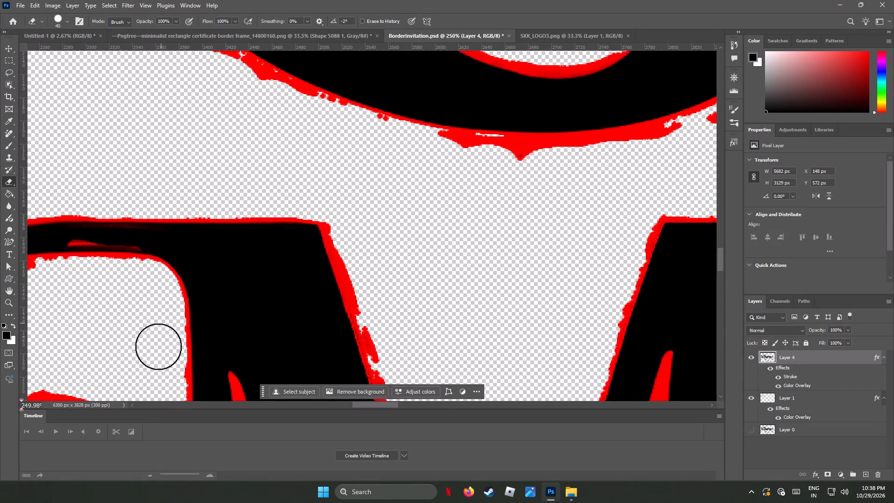
Erase the remaining red-outlined fringe farther down the inner vertical edge of the M's left-hand stem, beside the curl's end.
scroll(161, 365, "down", 7)
scroll(161, 365, "up", 1)
scroll(161, 365, "down", 4)
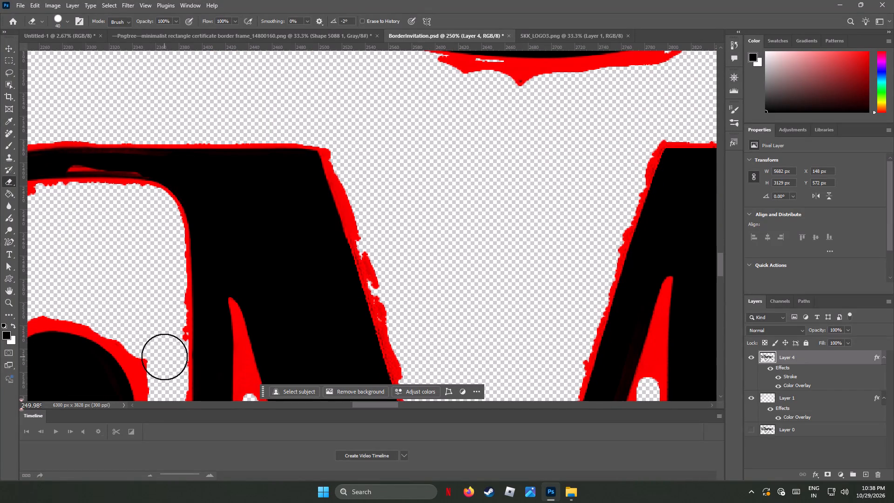
left_click_drag(164, 357, 165, 317)
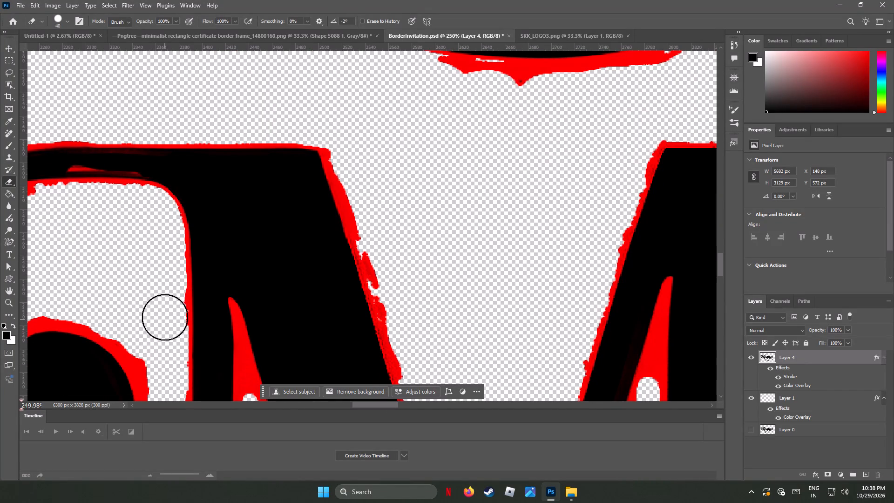
left_click_drag(165, 317, 165, 302)
left_click_drag(166, 329, 168, 322)
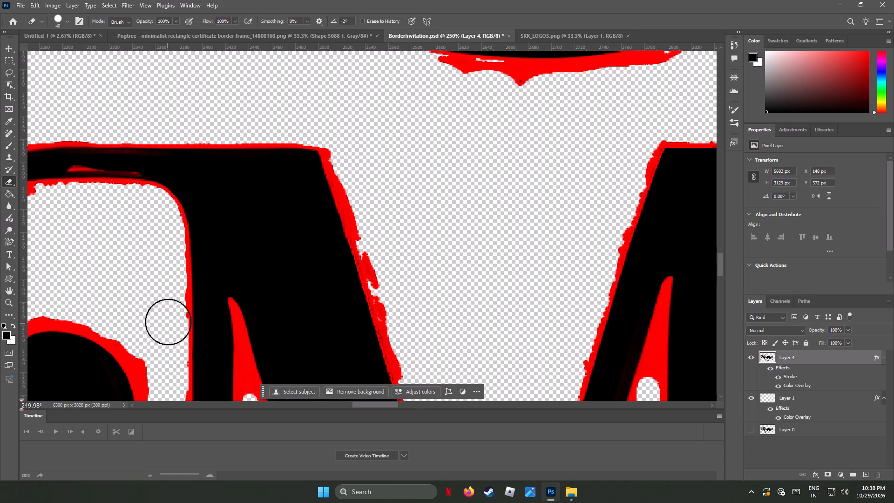
left_click_drag(168, 322, 164, 287)
left_click_drag(168, 297, 167, 287)
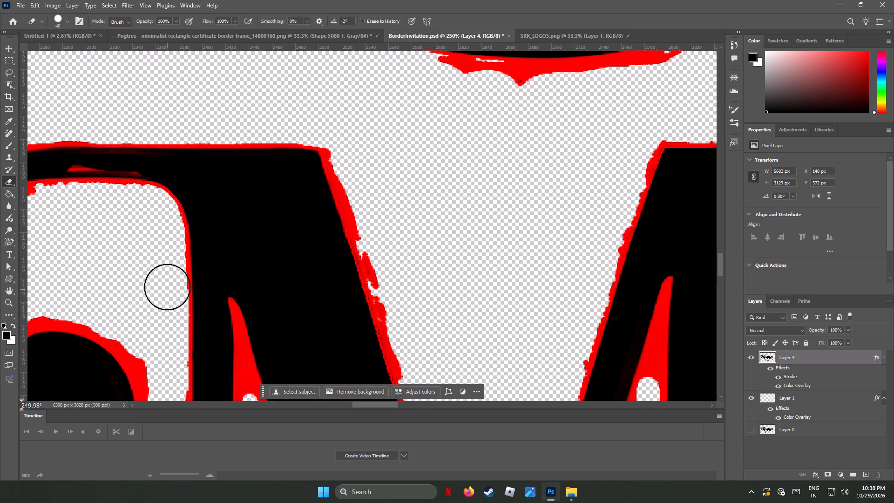
left_click_drag(167, 287, 165, 256)
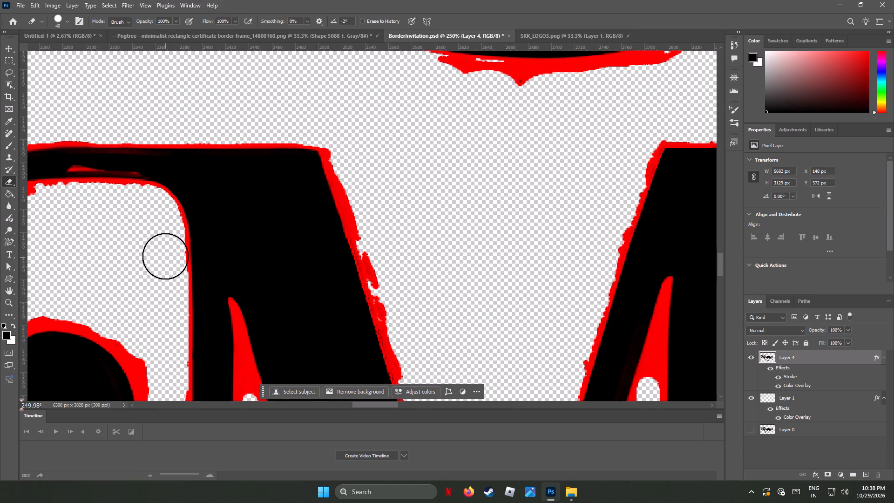
left_click_drag(165, 256, 163, 242)
left_click_drag(165, 265, 167, 253)
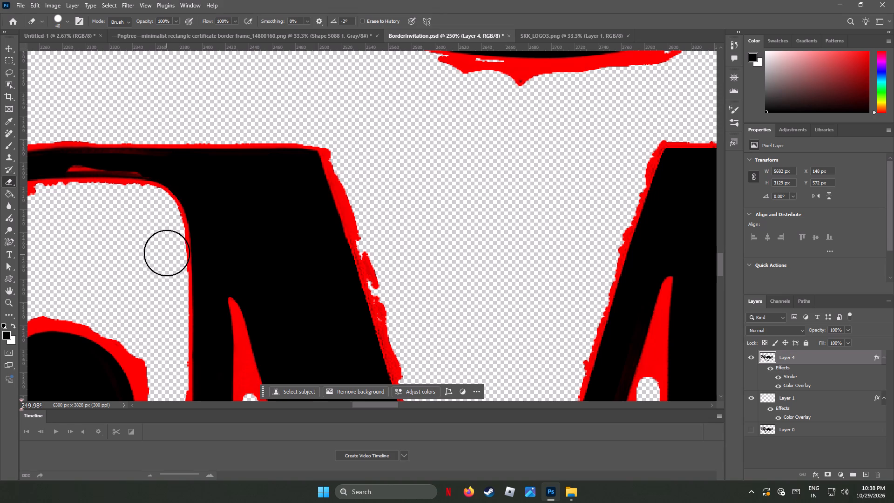
left_click_drag(167, 253, 157, 228)
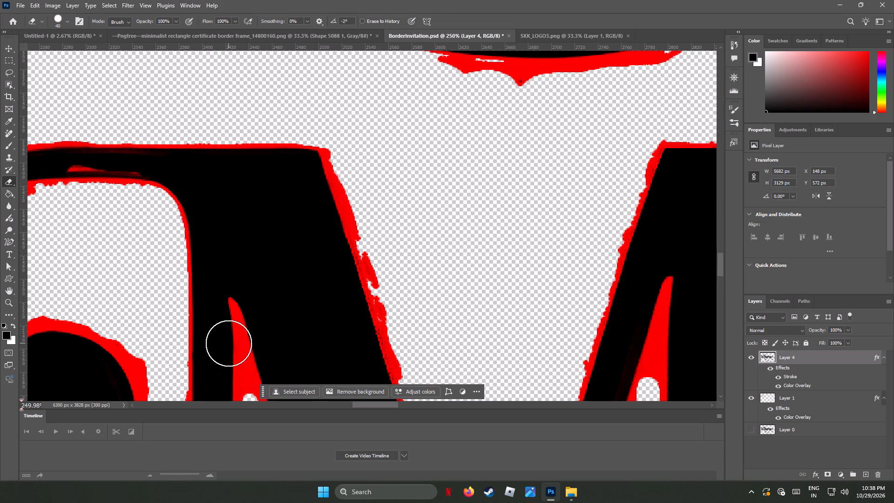
Smooth the jagged fringe at close range from the M stem's inner edge up into the rounded inner corner.
scroll(178, 287, "up", 2, "alt")
scroll(177, 281, "down", 1, "alt")
scroll(177, 281, "up", 2, "alt")
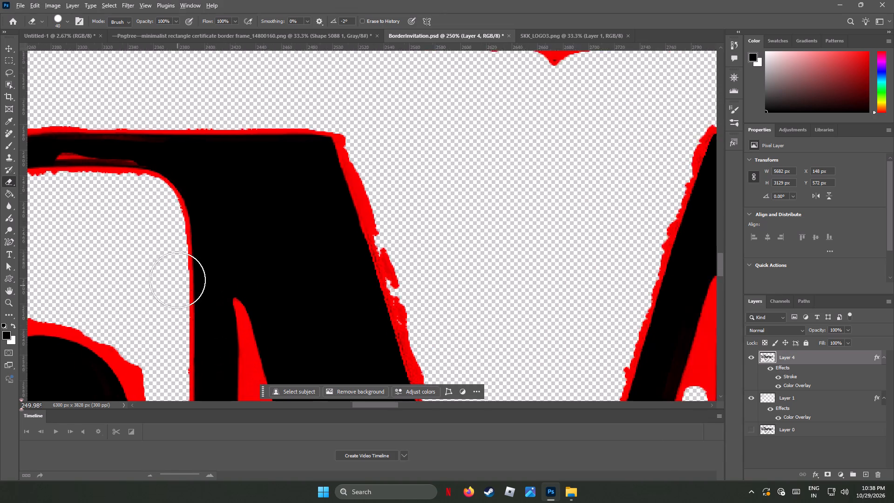
scroll(177, 280, "up", 6, "alt")
left_click_drag(144, 283, 147, 272)
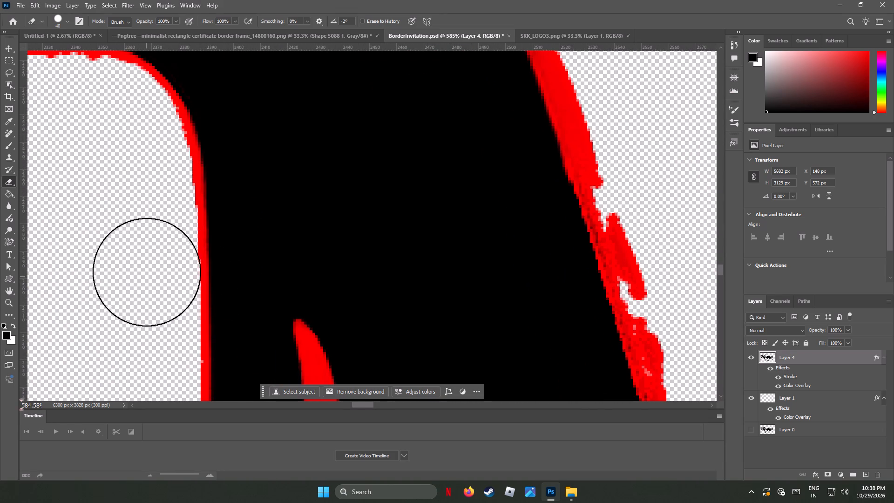
left_click_drag(147, 272, 142, 208)
left_click_drag(144, 214, 145, 209)
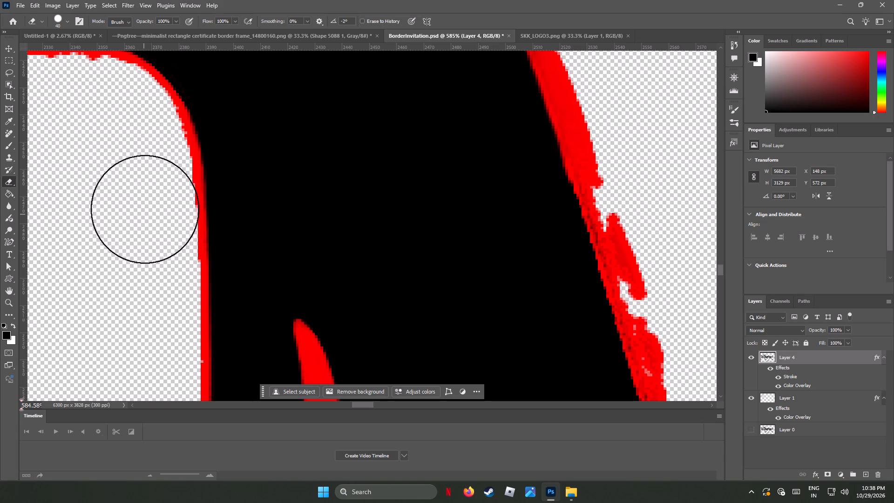
left_click_drag(145, 209, 142, 169)
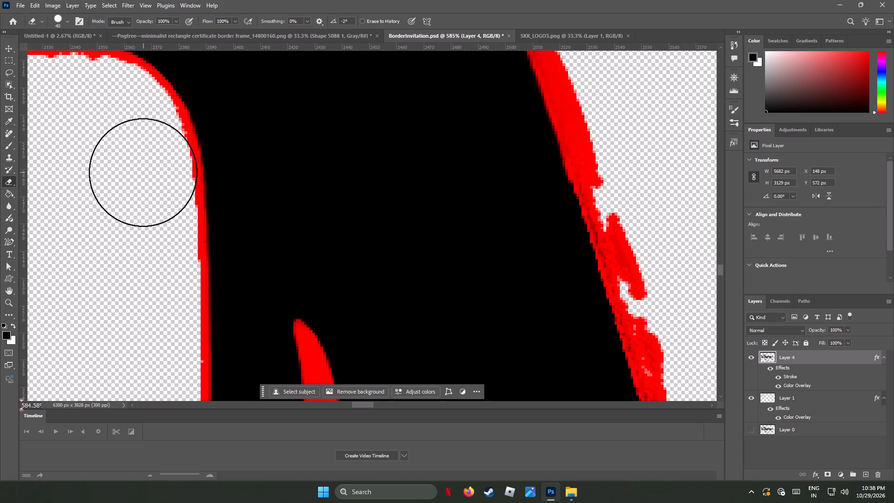
left_click(143, 162)
left_click(140, 152)
left_click(140, 145)
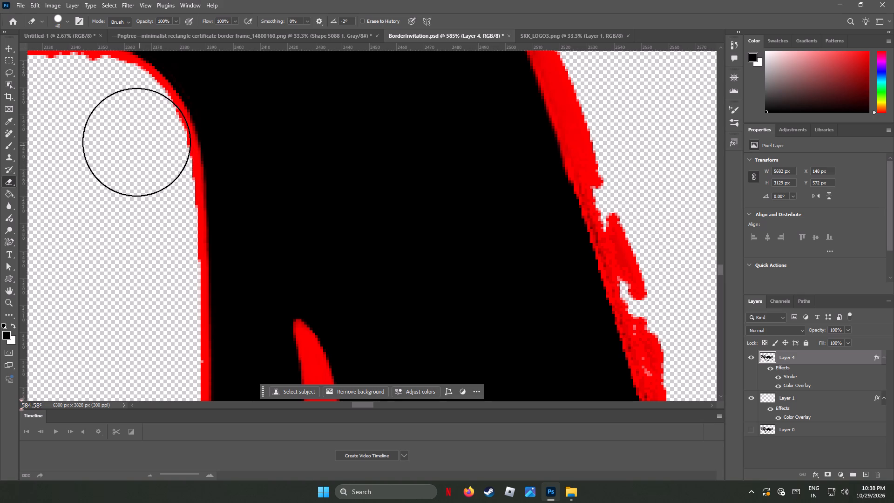
left_click(135, 140)
left_click(134, 136)
Erase the leftover jagged pixels from just below the rounded inner corner down the M stem's inner edge.
left_click(139, 152)
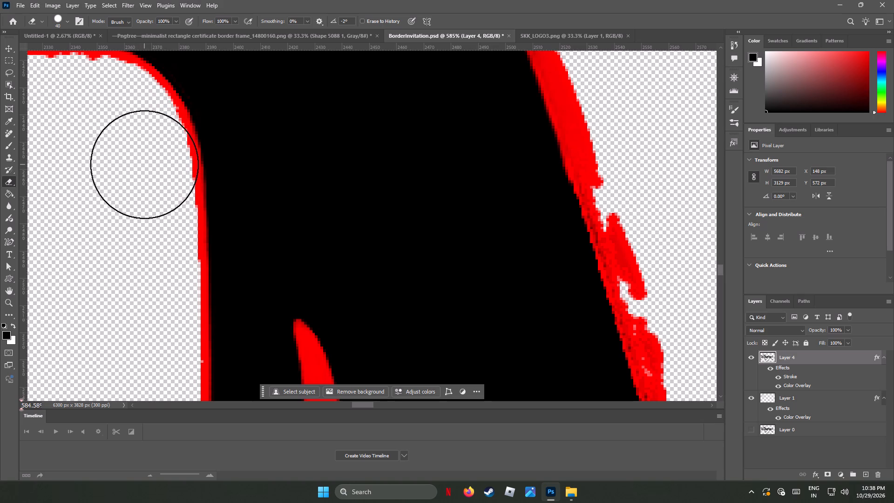
left_click(144, 164)
left_click(143, 173)
left_click(143, 177)
left_click(142, 188)
left_click(145, 195)
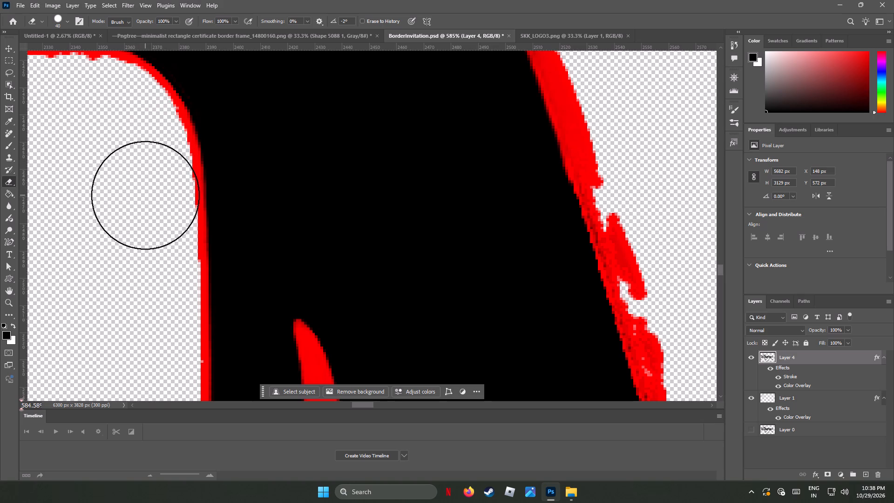
left_click(145, 204)
left_click(149, 214)
left_click(149, 223)
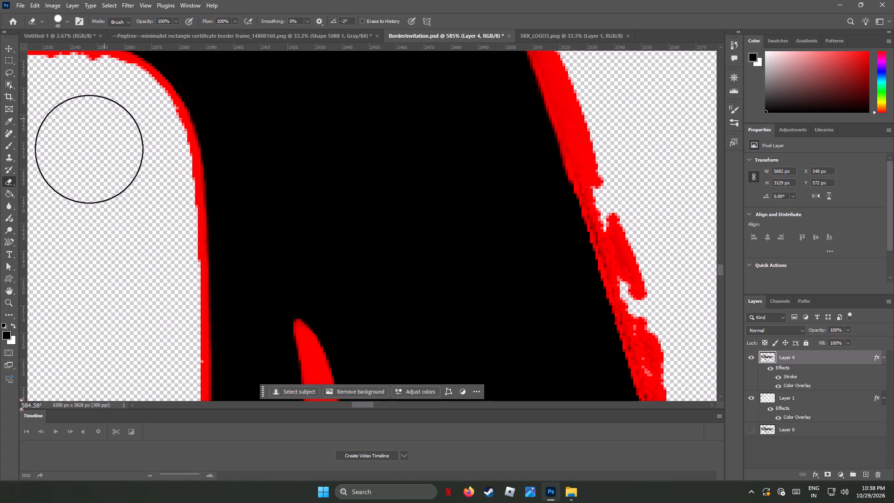
Erase the jagged fringe along the upper part of the rounded inner corner, where the M's stem meets its arch.
scroll(90, 170, "up", 10)
left_click(94, 178)
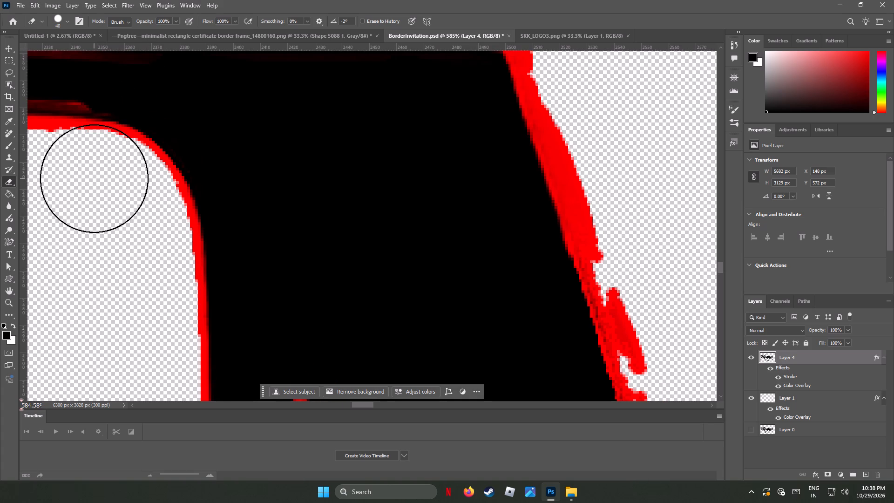
left_click(98, 178)
left_click(75, 177)
left_click(64, 175)
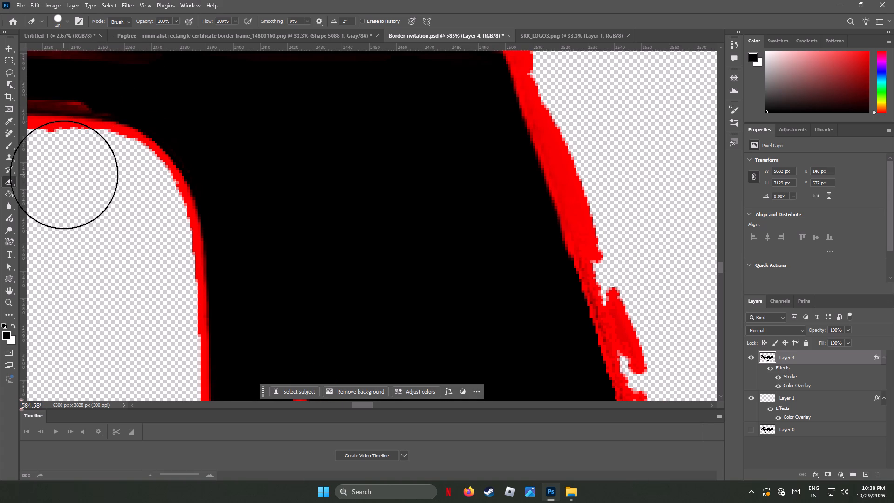
left_click(64, 175)
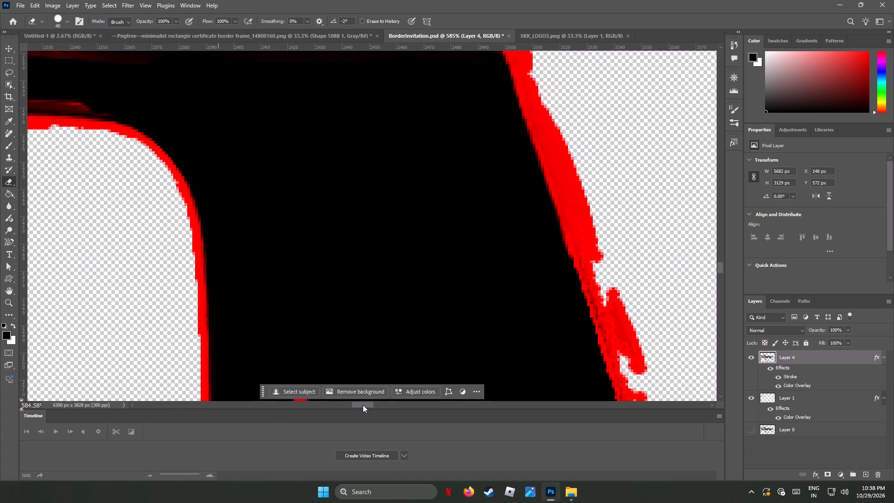
Erase the ragged fringe along the flat underside of the M's arch, from the rounded inner corner to the thick red-outlined patch.
left_click_drag(363, 405, 351, 404)
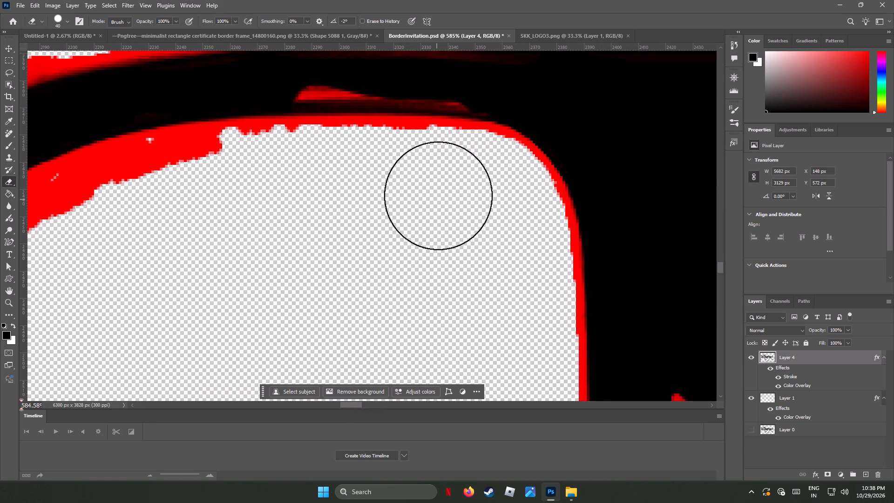
left_click(445, 177)
left_click(437, 174)
left_click(423, 172)
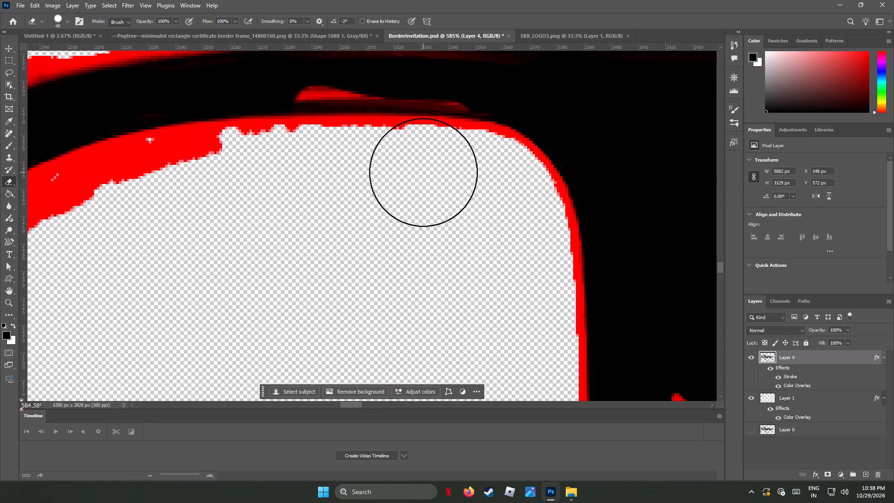
left_click(406, 172)
left_click(393, 172)
left_click(375, 172)
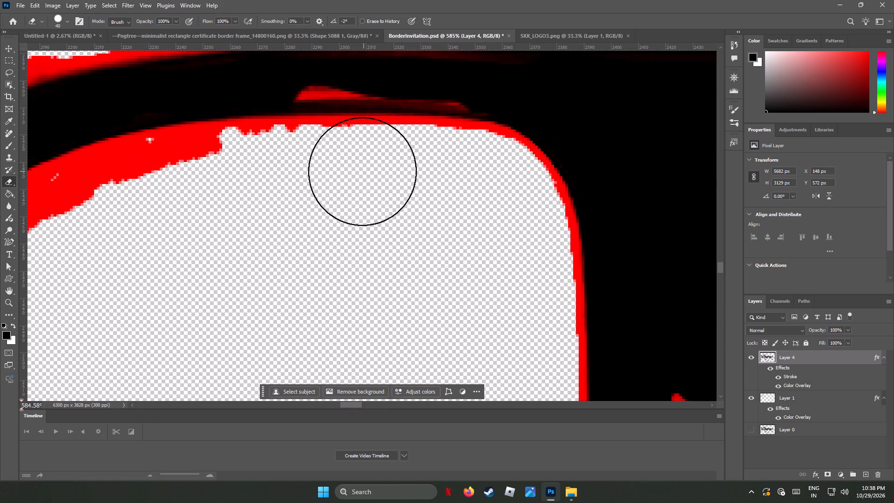
left_click(362, 171)
left_click_drag(344, 172, 333, 173)
left_click(324, 174)
left_click_drag(307, 174, 303, 174)
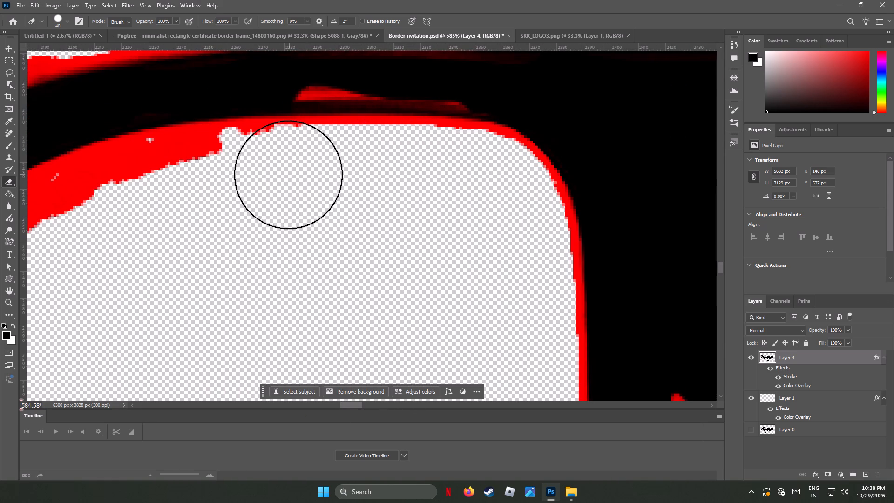
left_click_drag(287, 175, 283, 176)
left_click(262, 176)
left_click(256, 176)
left_click(242, 177)
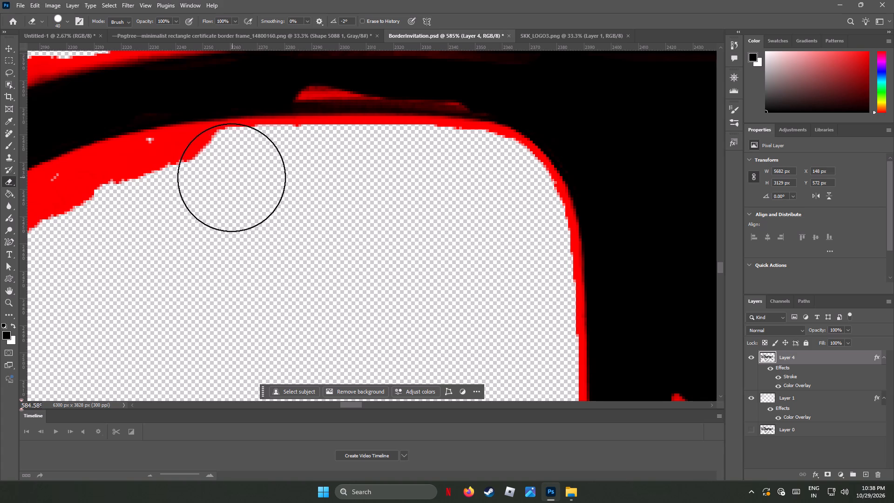
Erase the thick red-outlined patch under the arch where its inner edge starts curving down, following the black stroke's edge.
left_click(231, 177)
left_click(220, 178)
left_click_drag(211, 178, 207, 179)
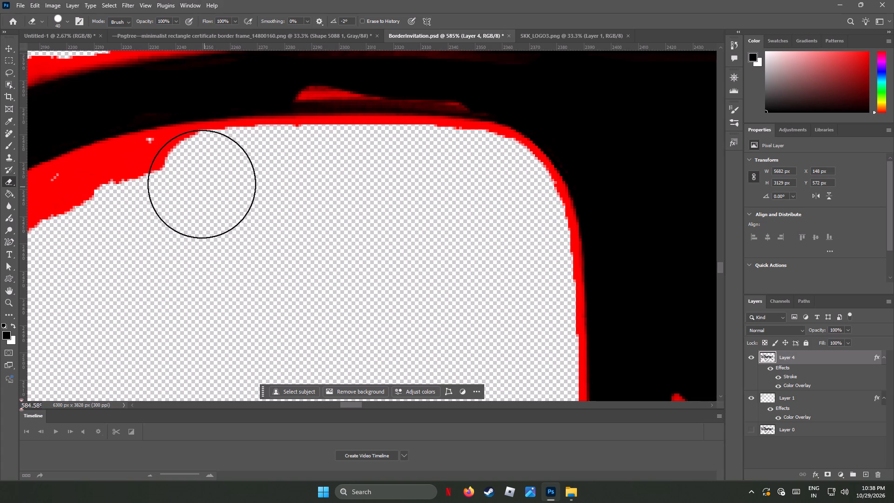
left_click(198, 181)
left_click(185, 180)
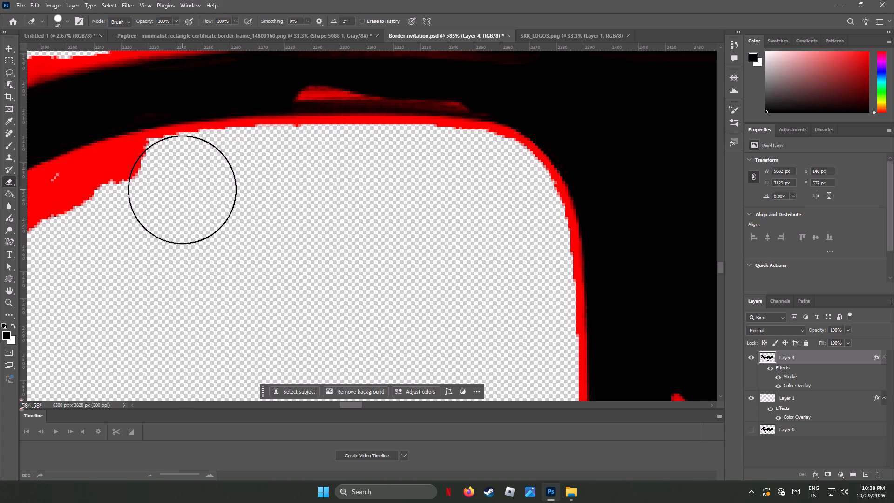
left_click(150, 189)
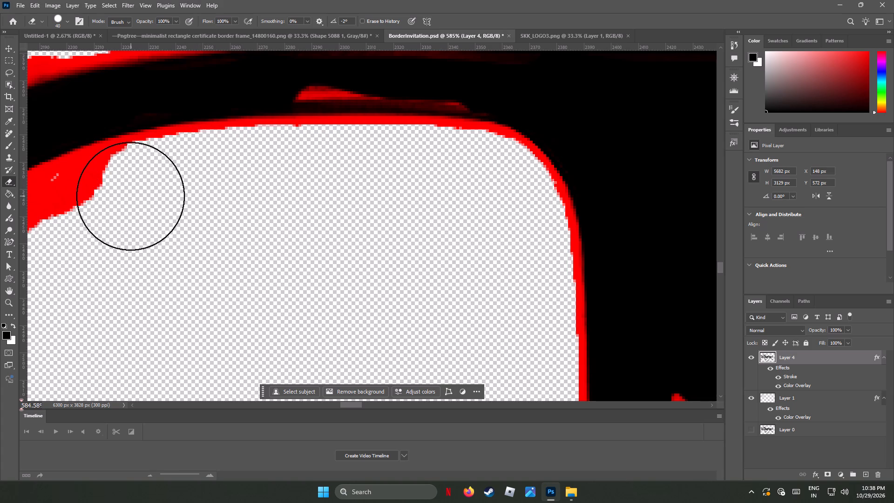
left_click(129, 196)
left_click(121, 197)
left_click(102, 203)
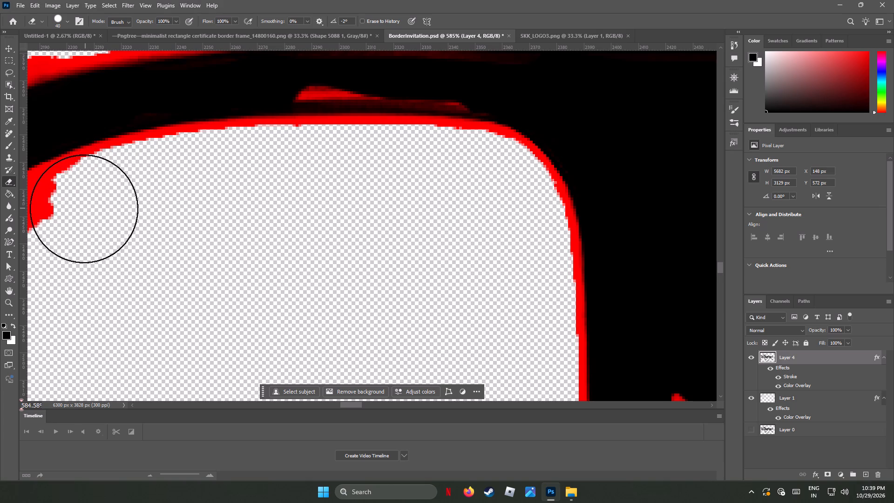
left_click(84, 209)
left_click(78, 211)
left_click(102, 200)
left_click(118, 196)
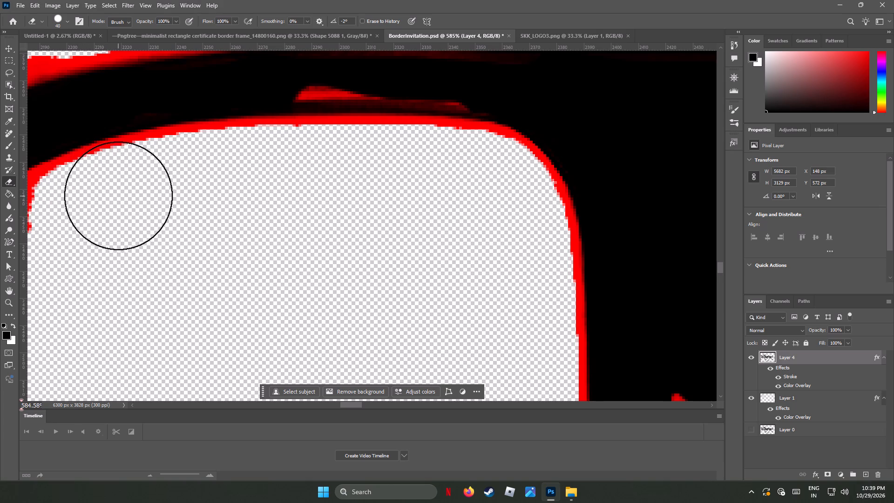
left_click(125, 192)
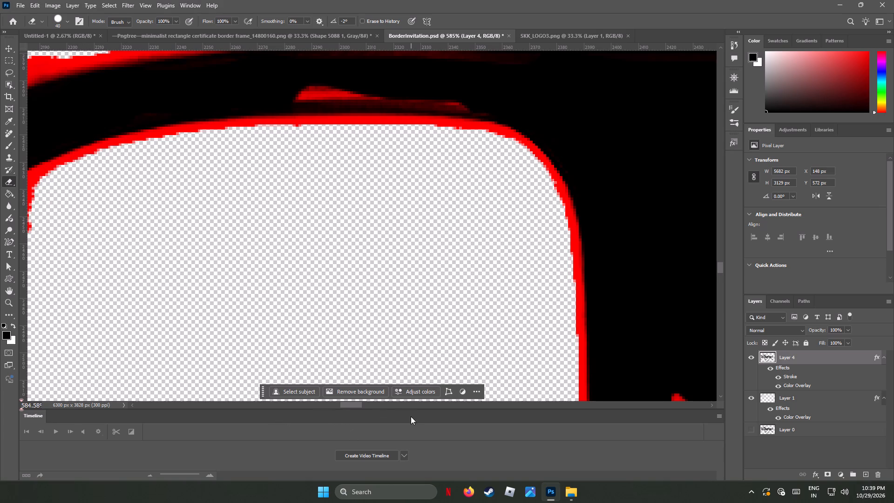
Erase the fringe and cluster of stray specks farther down the arch's curved inner edge.
left_click_drag(356, 404, 350, 405)
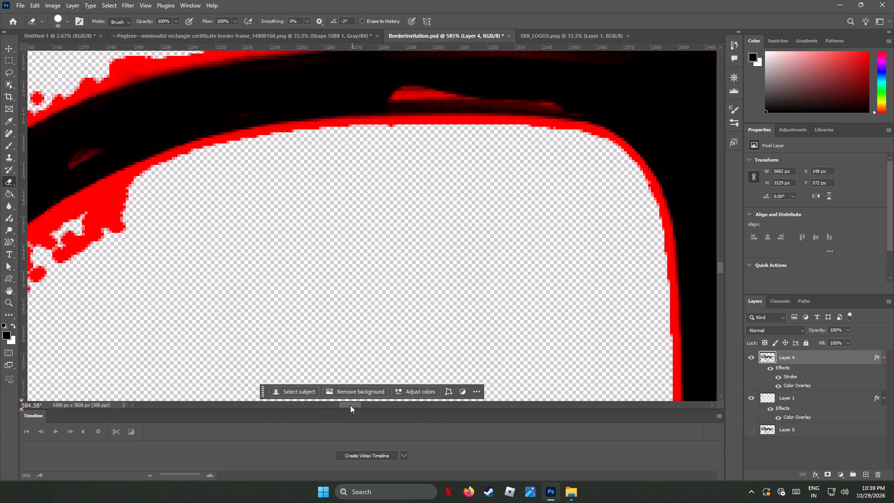
left_click_drag(350, 405, 349, 405)
left_click(285, 227)
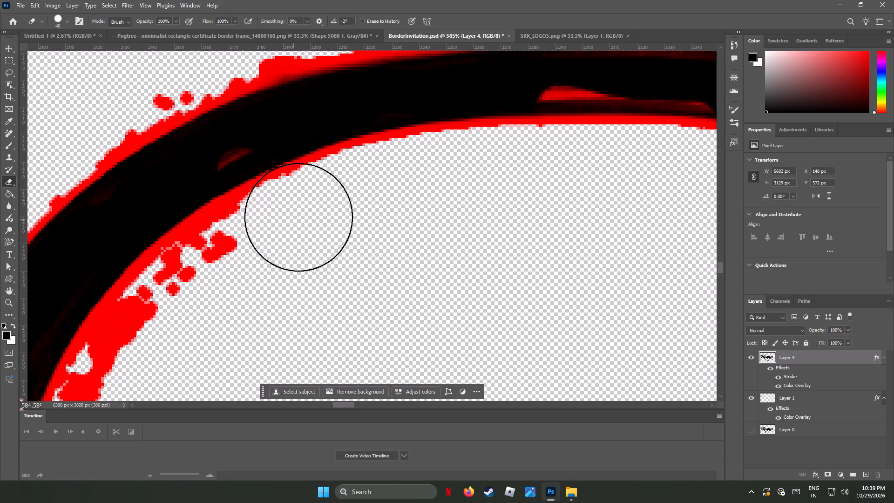
left_click(310, 216)
left_click(314, 212)
left_click(265, 238)
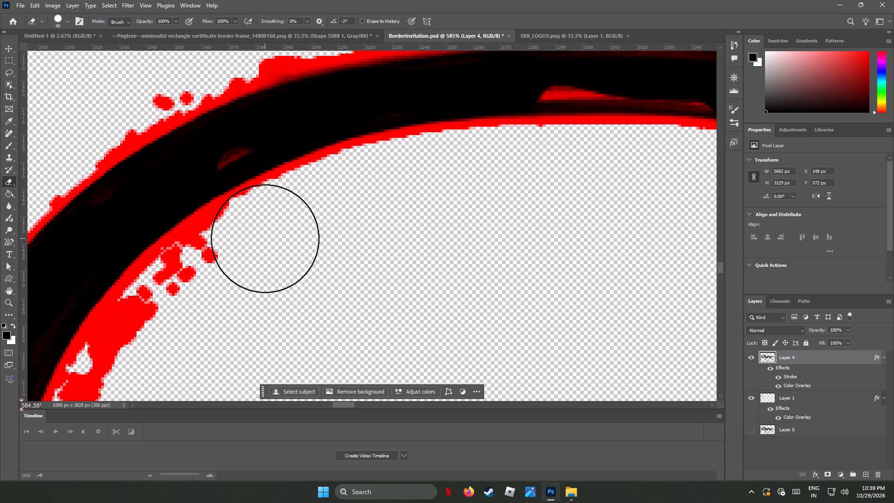
left_click(247, 244)
left_click(237, 255)
left_click(220, 266)
left_click(209, 276)
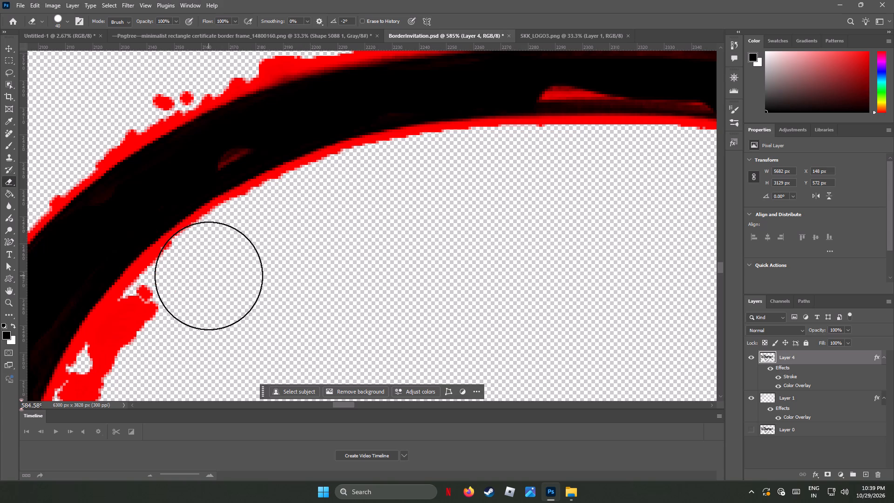
left_click(202, 277)
left_click(187, 292)
left_click(176, 303)
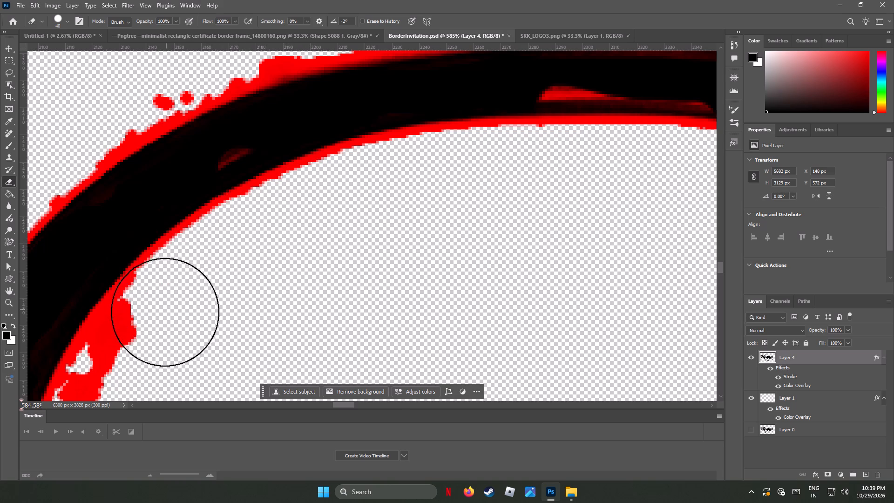
Erase the wide stray patch at the lower part of the arch's inner curve and smooth the bumps higher on that edge.
left_click(164, 314)
left_click(155, 323)
left_click(148, 335)
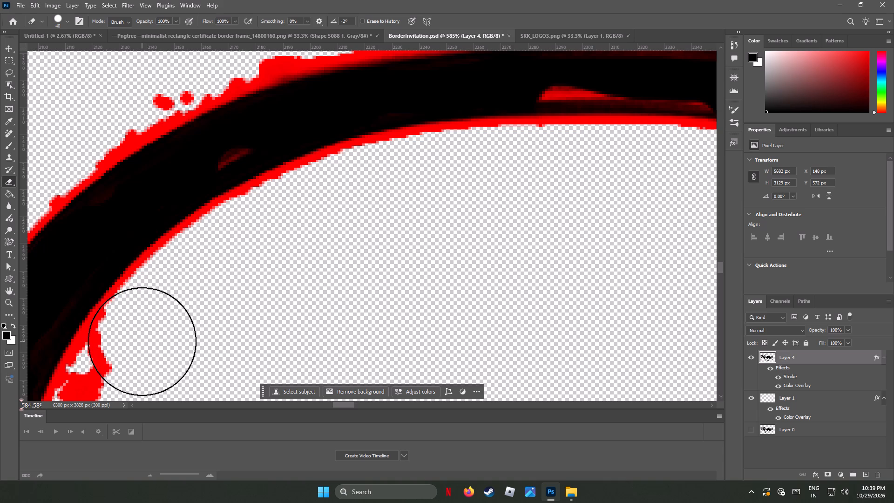
left_click(142, 341)
left_click(137, 349)
left_click(130, 355)
left_click(123, 367)
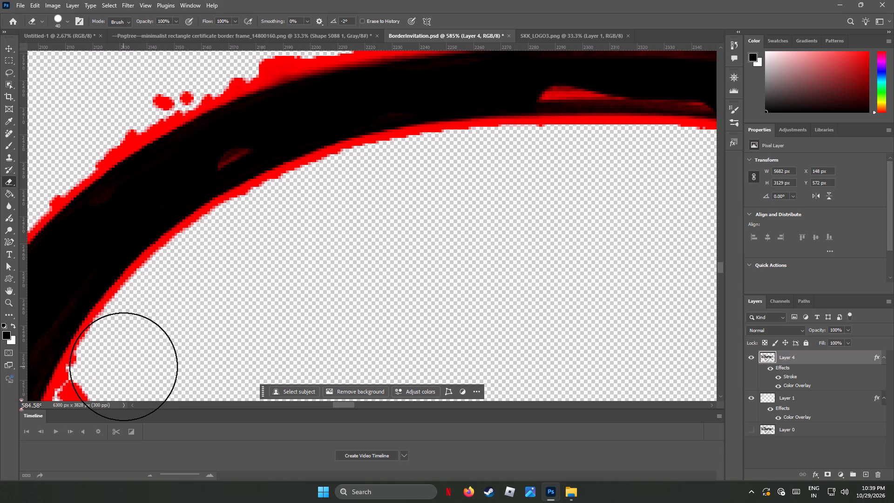
left_click(118, 376)
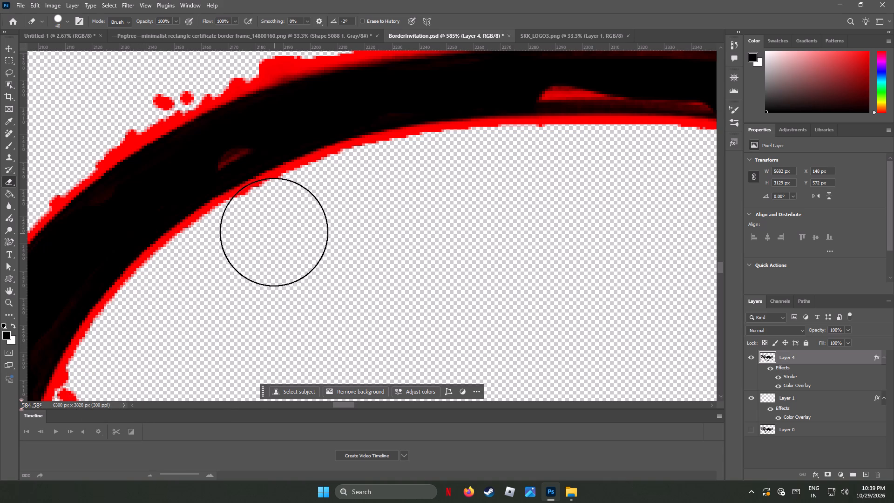
left_click(274, 231)
left_click(287, 225)
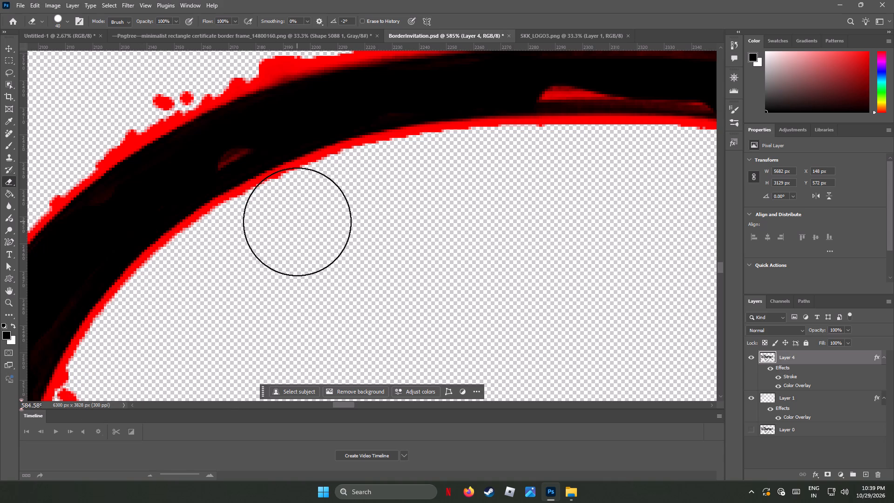
left_click(297, 222)
Erase the two detached specks and the bumpy fringe along the arch's outer curved edge.
left_click(151, 77)
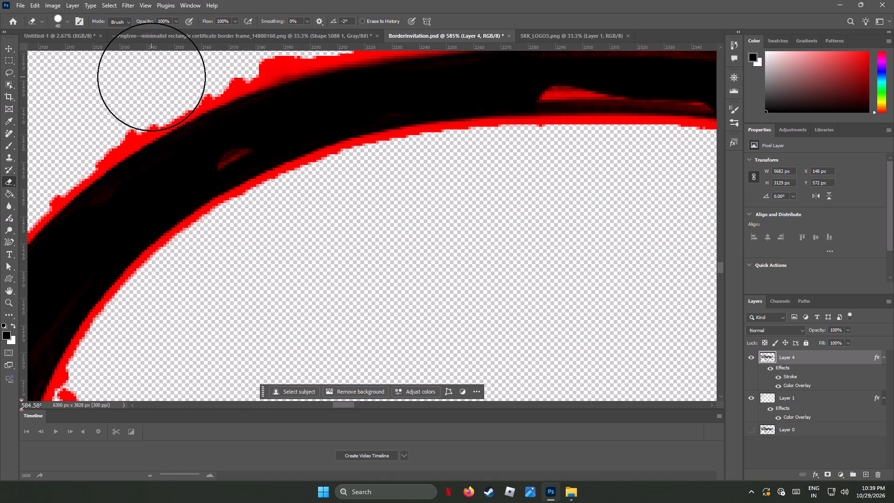
left_click(136, 84)
left_click(118, 94)
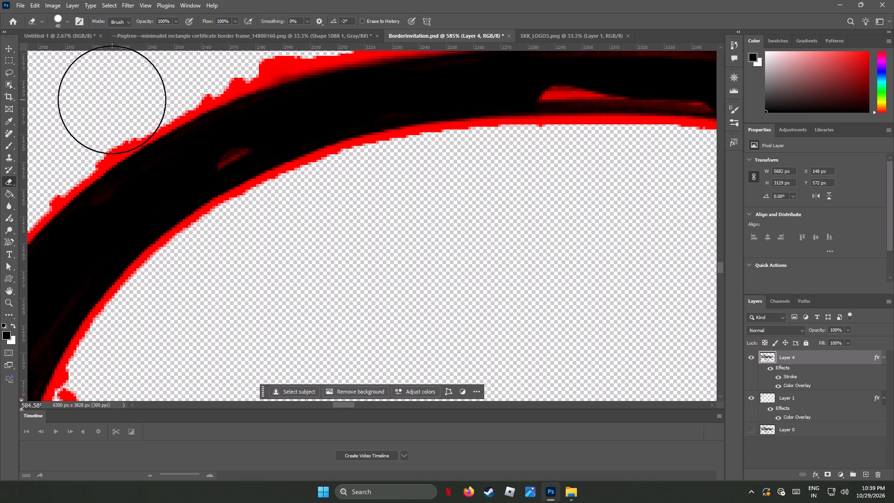
left_click(111, 101)
left_click(98, 107)
left_click(83, 119)
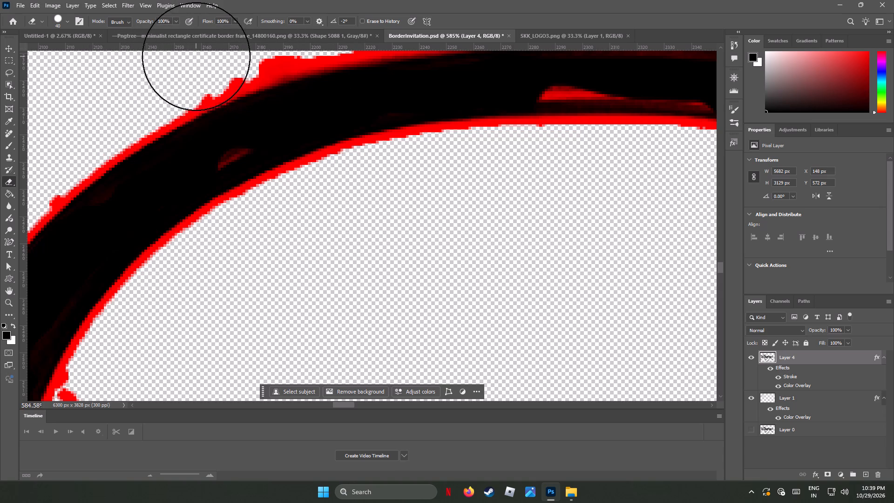
Reduce the eraser size to 23 px and trim the remaining bumps along the arch's outer edge, including the one at its lower end.
left_click(66, 20)
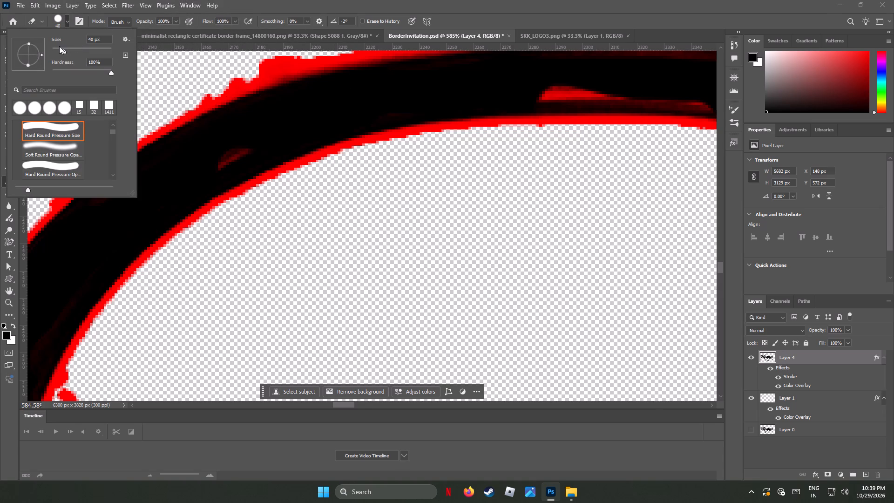
left_click(59, 47)
left_click(200, 78)
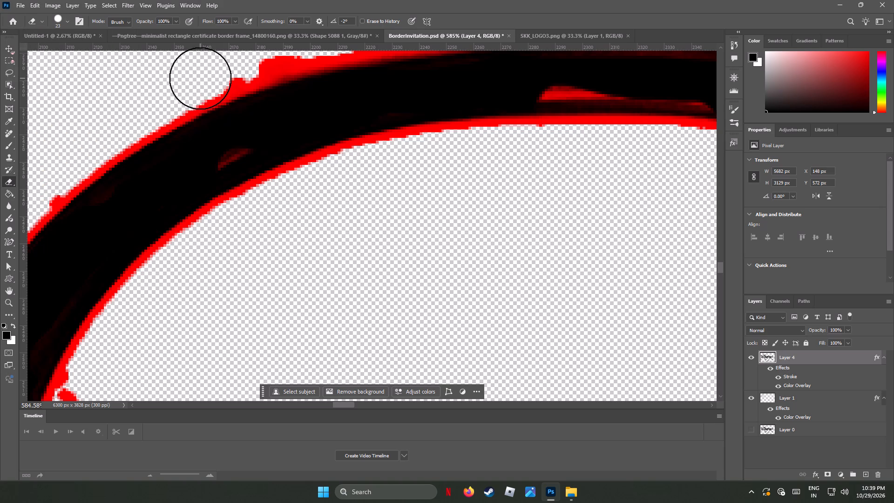
left_click(188, 81)
left_click(211, 72)
left_click(220, 68)
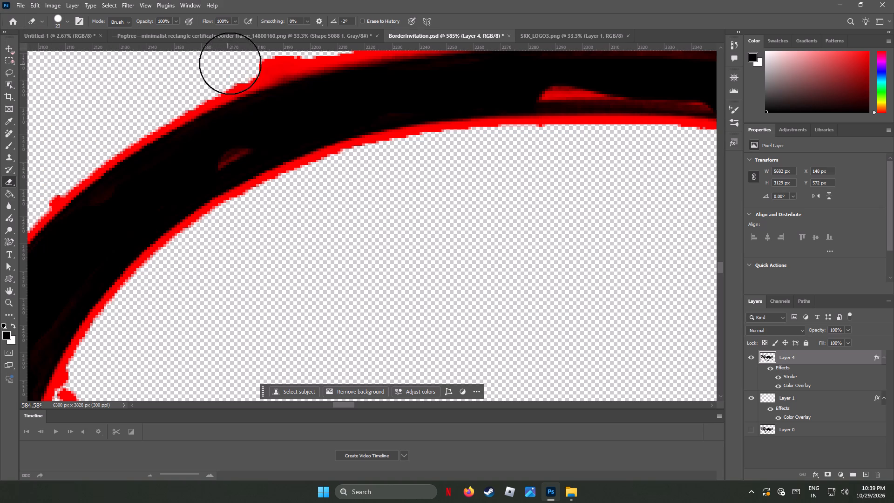
left_click(235, 61)
left_click(246, 59)
left_click(257, 55)
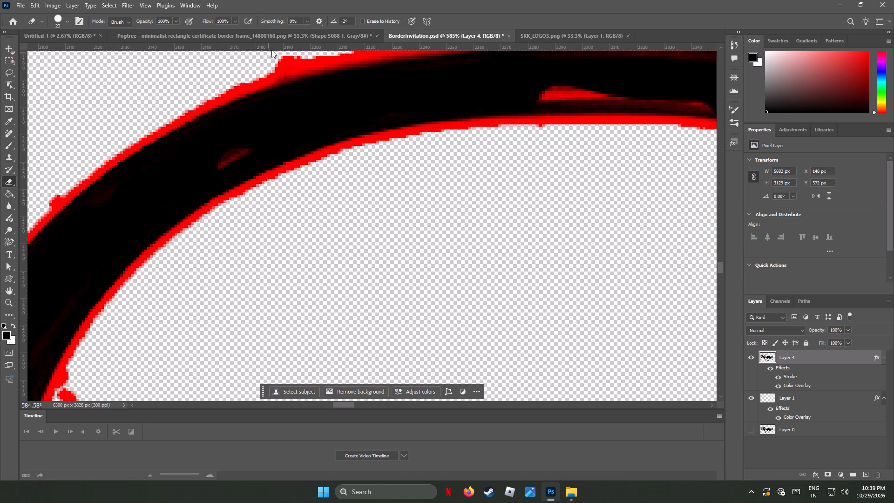
left_click(274, 48)
left_click(41, 180)
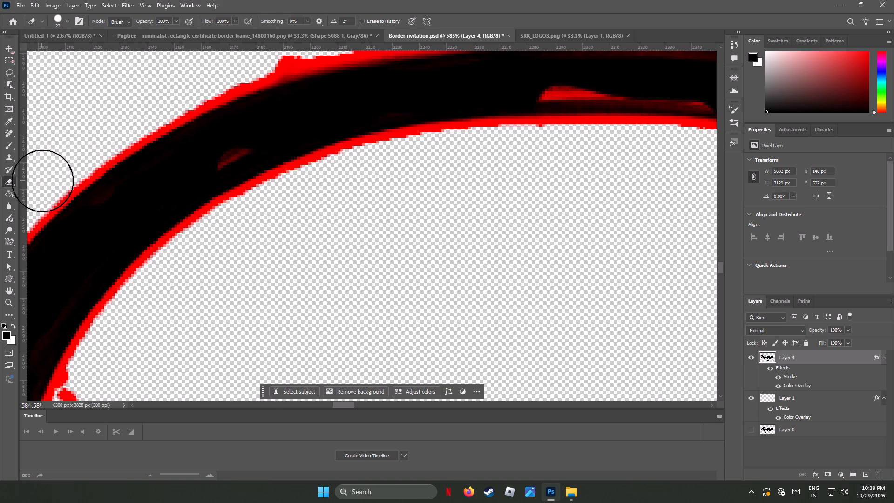
left_click(43, 181)
left_click(69, 156)
Save the BorderInvitation document.
scroll(204, 275, "down", 3)
scroll(205, 275, "up", 2)
scroll(205, 275, "down", 5)
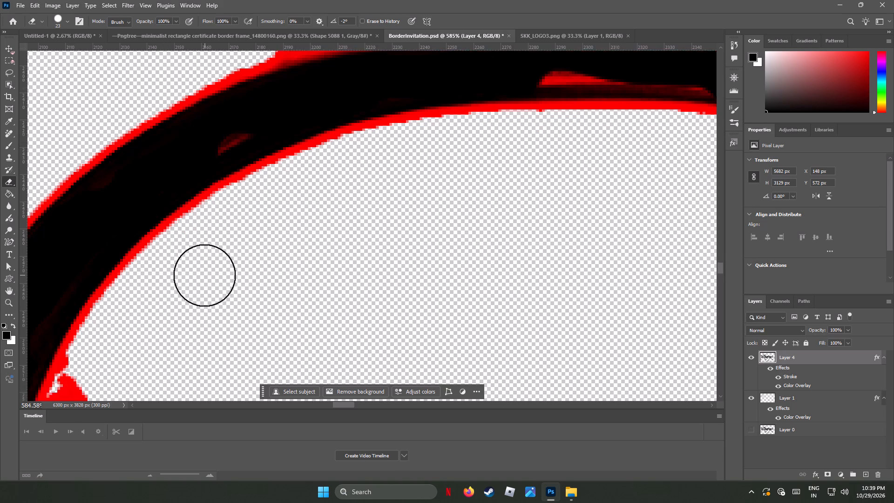
scroll(204, 275, "down", 7)
scroll(211, 274, "up", 1)
scroll(211, 275, "down", 3)
scroll(210, 279, "up", 3)
scroll(210, 279, "down", 2)
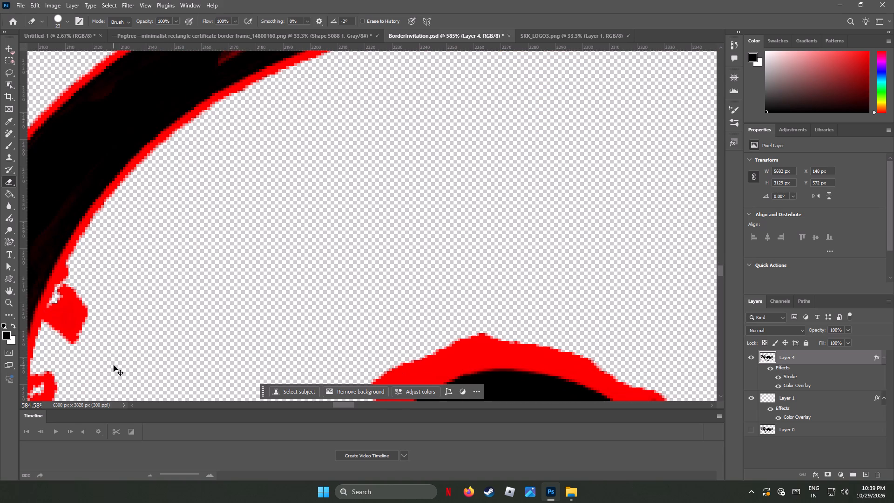
key("ctrl+s")
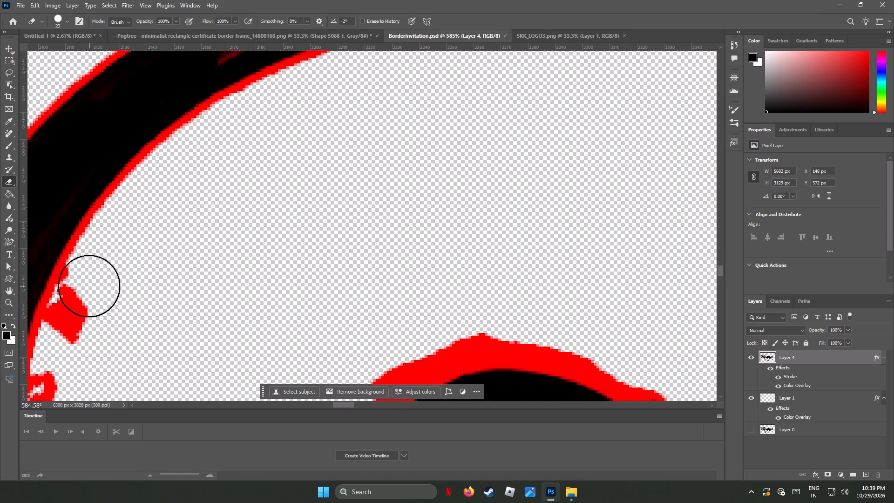
Erase the stray patch and small bump attached to the lower part of the large arch's inner curve.
left_click(83, 284)
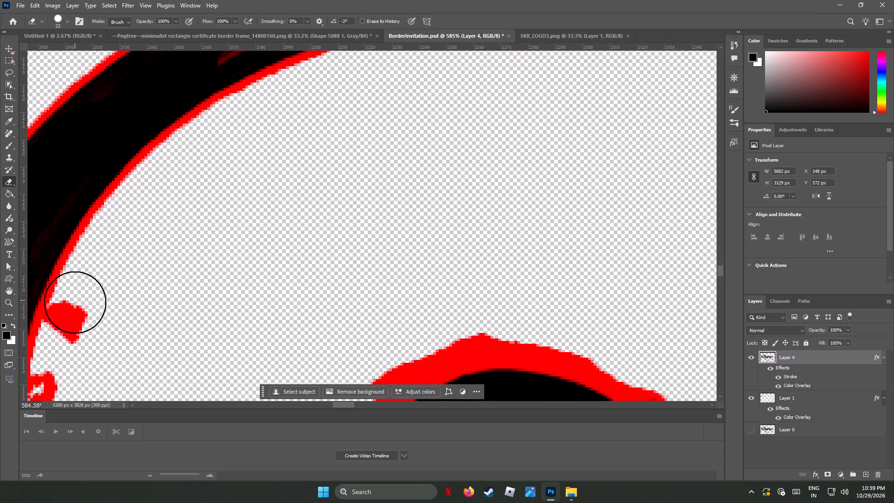
left_click(75, 304)
left_click(67, 324)
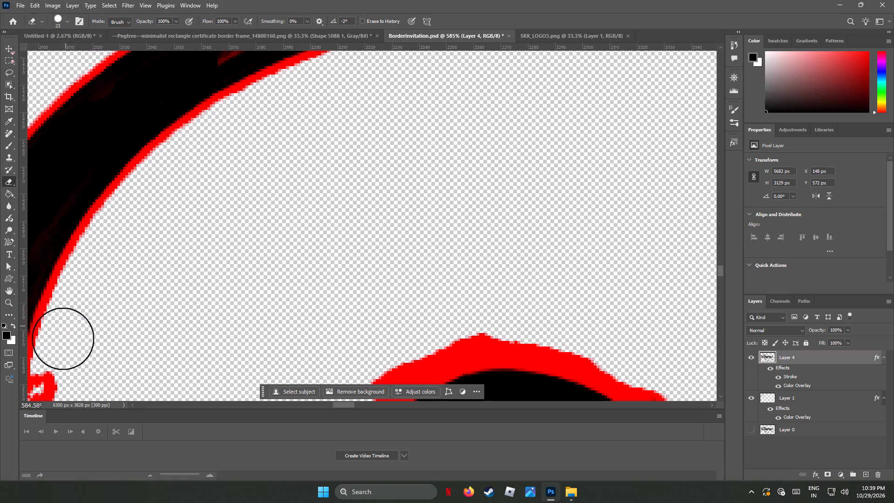
left_click(60, 352)
Erase the thick stray fringe along the left shoulder of the rounded black curl inside the arch and smooth that edge.
scroll(90, 341, "down", 8)
scroll(121, 326, "up", 3)
scroll(123, 326, "down", 2)
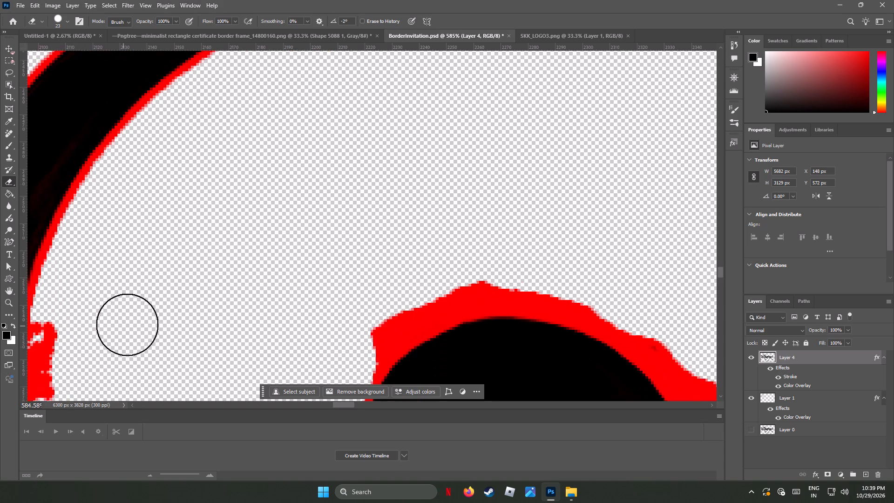
scroll(127, 325, "down", 2)
left_click(371, 326)
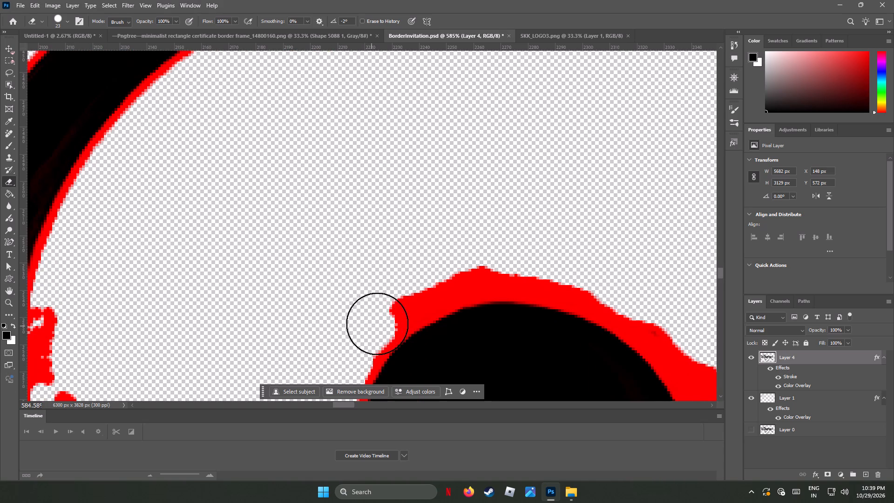
left_click(388, 313)
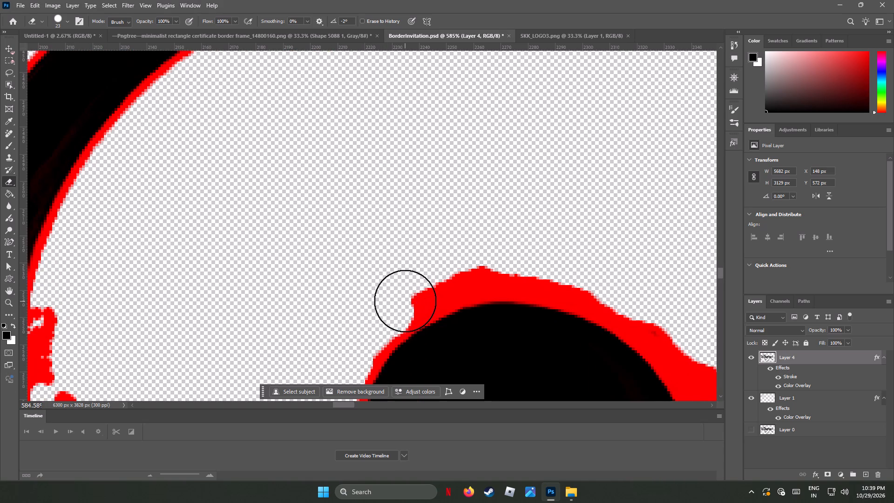
left_click(405, 301)
left_click(420, 292)
left_click(436, 284)
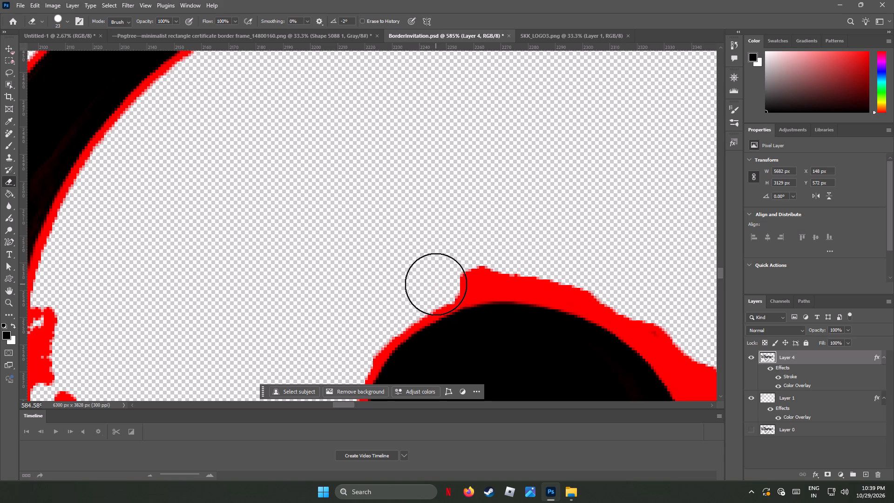
left_click(450, 277)
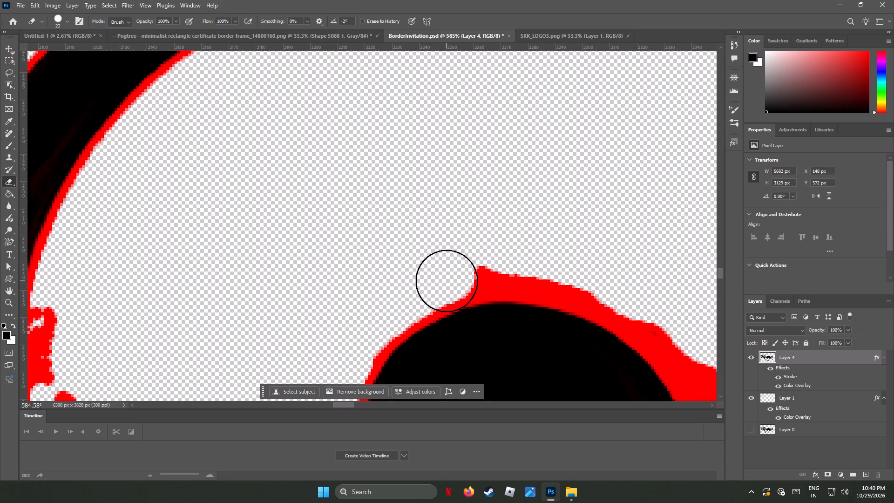
left_click(446, 281)
left_click(430, 286)
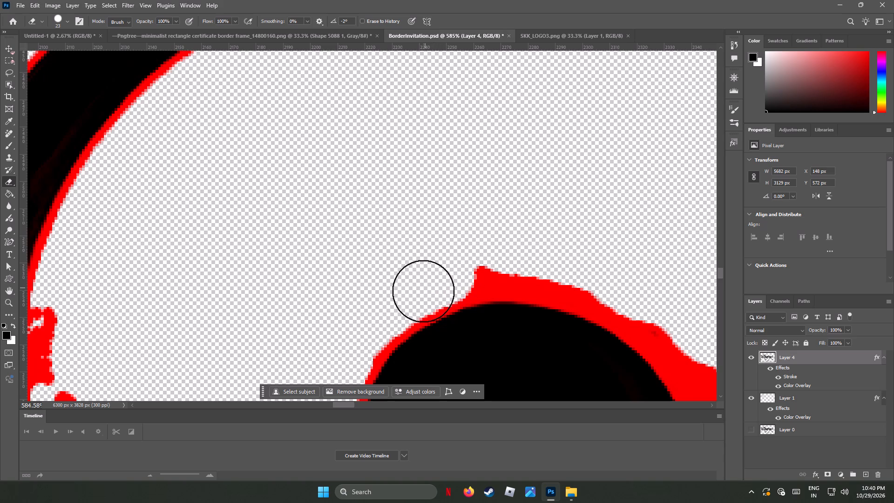
left_click(423, 292)
left_click(412, 297)
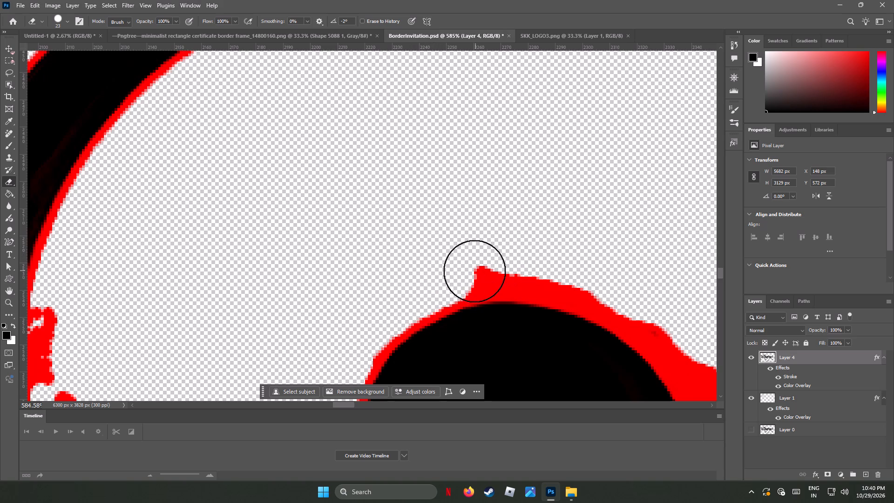
Erase the stray peak and fringe across the top of the black curl.
left_click(469, 272)
left_click(459, 274)
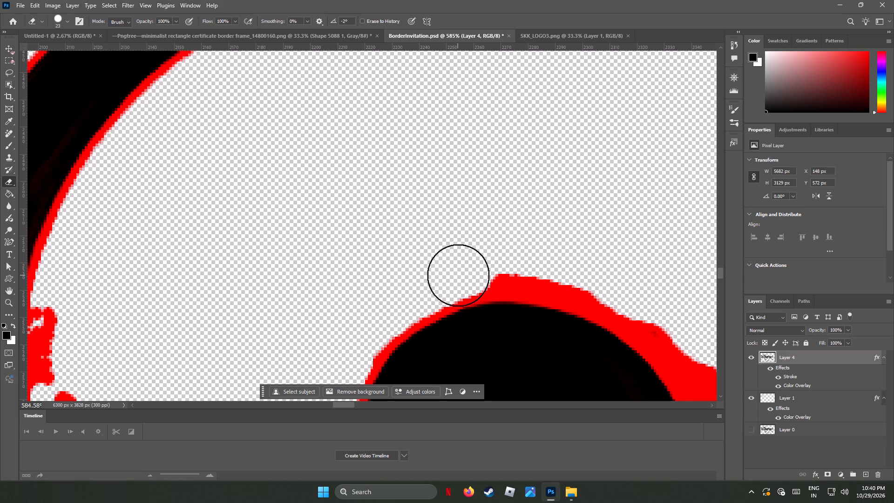
left_click(459, 275)
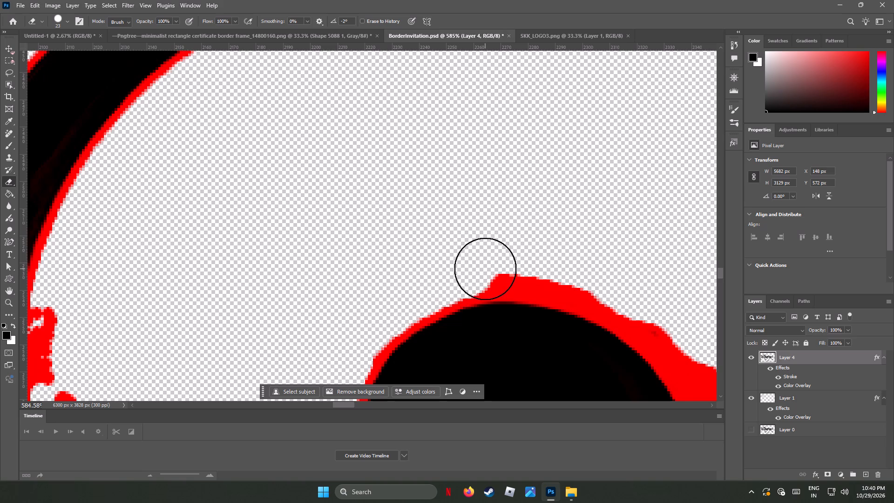
left_click(485, 269)
left_click(494, 269)
left_click(502, 271)
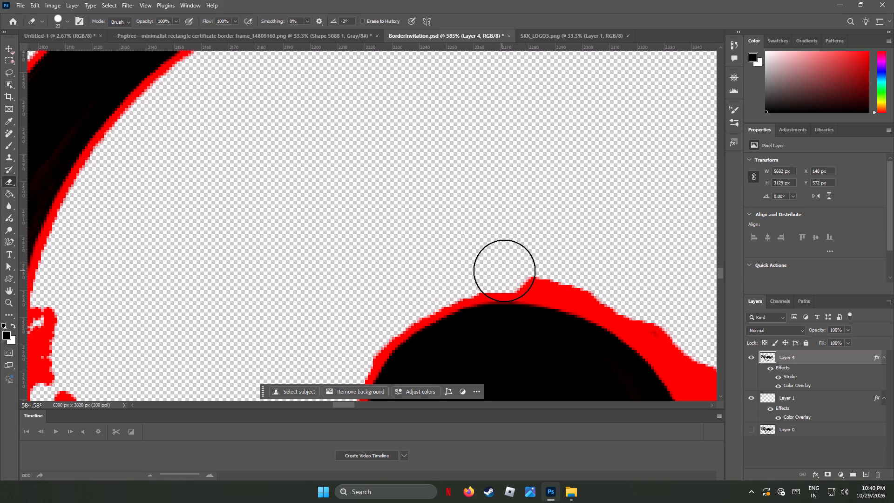
left_click(517, 266)
left_click(523, 270)
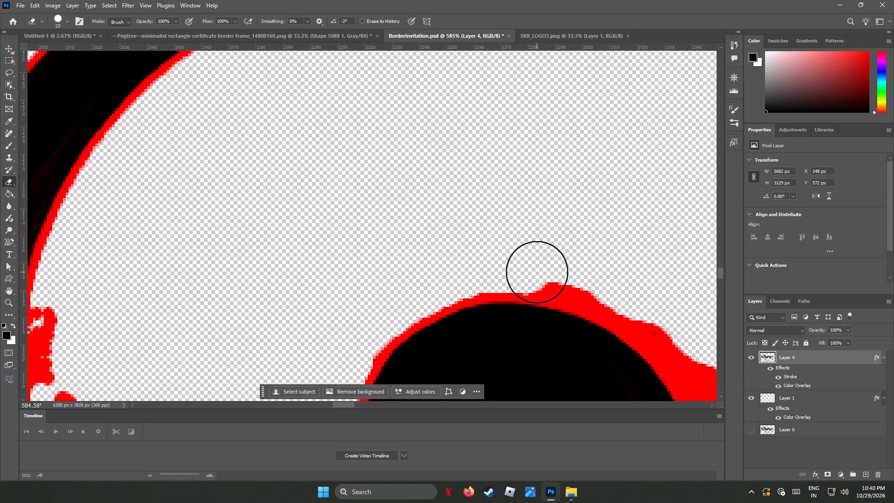
Trim the stray fringe along the curl's outer edge from its top down the right-hand slope.
left_click(537, 272)
left_click(557, 276)
left_click(564, 278)
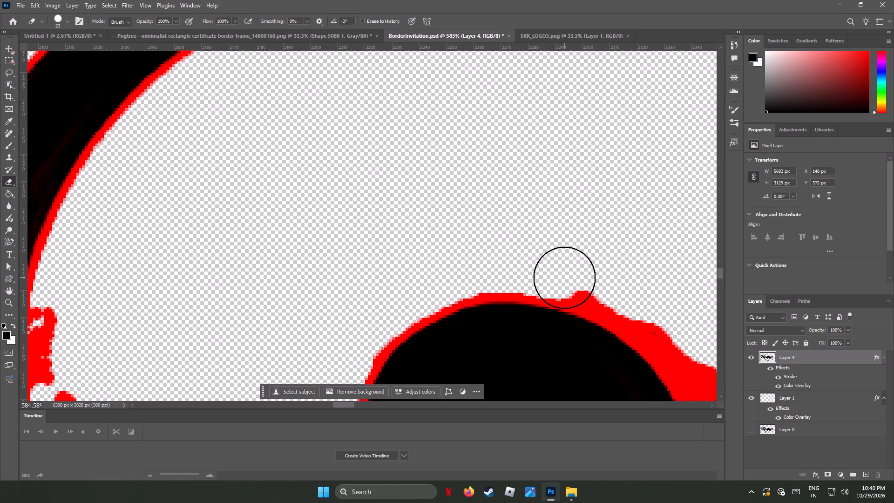
left_click(580, 282)
left_click(590, 286)
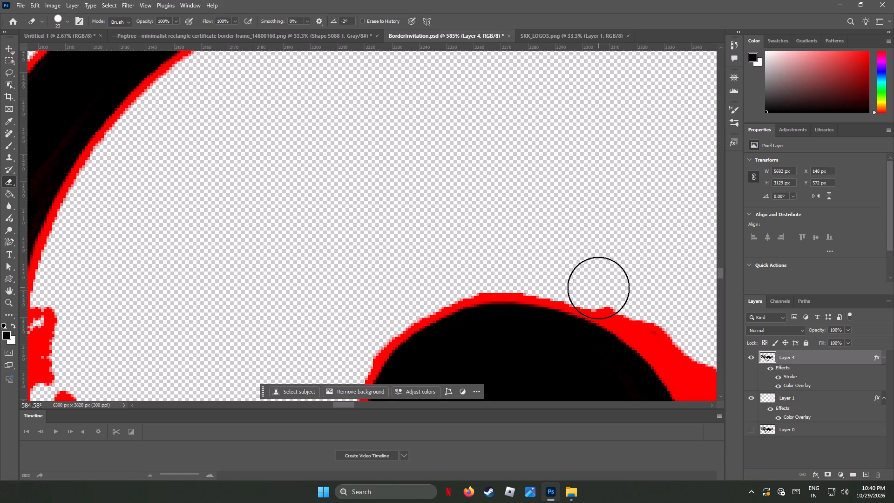
left_click(603, 292)
left_click(615, 299)
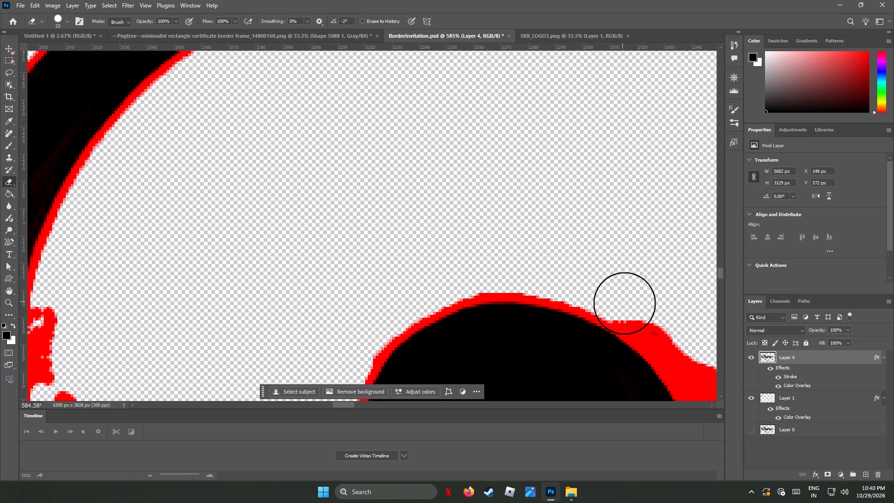
left_click(627, 304)
left_click(640, 313)
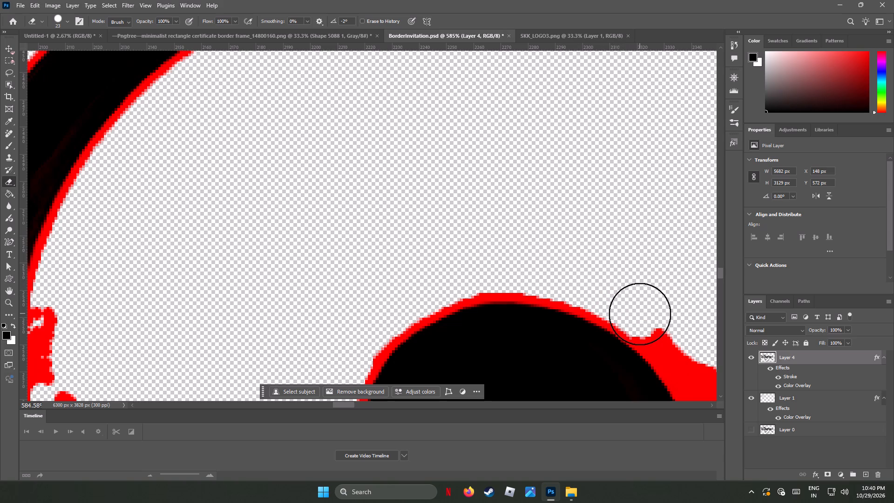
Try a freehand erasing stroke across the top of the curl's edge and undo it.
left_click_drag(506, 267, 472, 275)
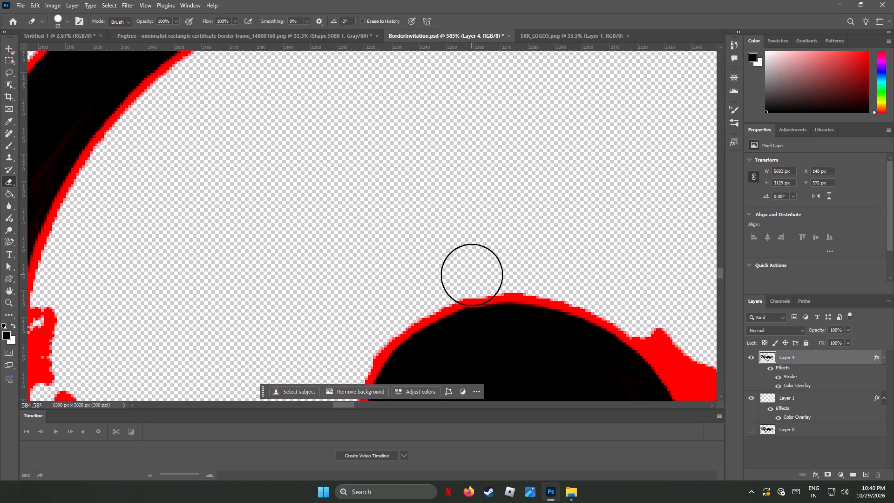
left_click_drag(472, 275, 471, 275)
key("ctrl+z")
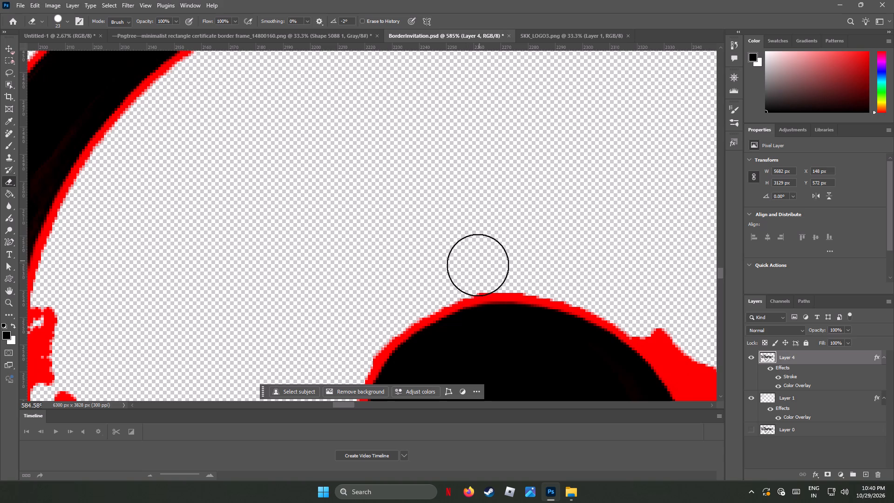
Smooth the remaining small bumps at the top and left shoulder of the curl's outer edge.
left_click(472, 272)
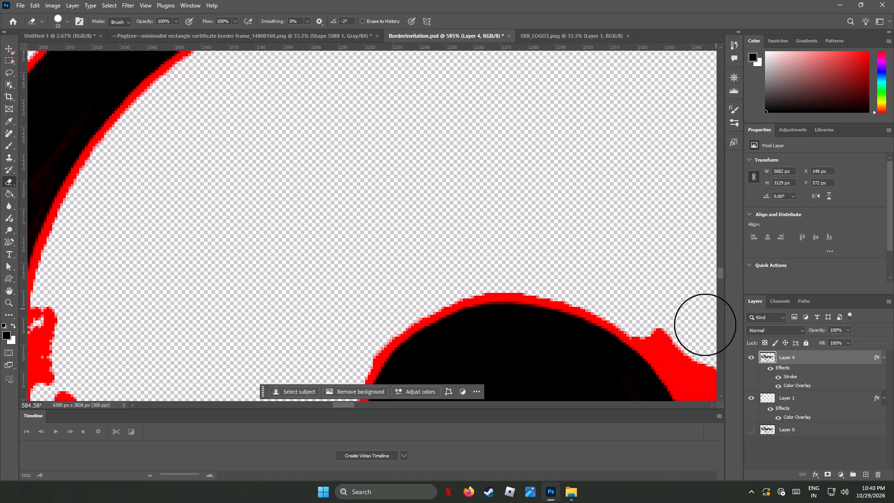
left_click(361, 340)
left_click(401, 300)
left_click(402, 303)
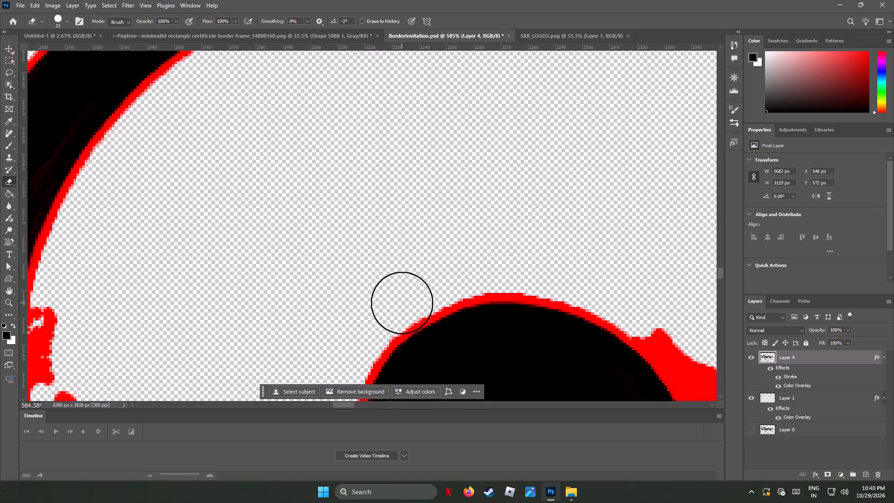
left_click(382, 316)
Trim the curl's left edge down to its tip and erase most of the stray patch attached beneath the tip.
scroll(384, 314, "down", 11)
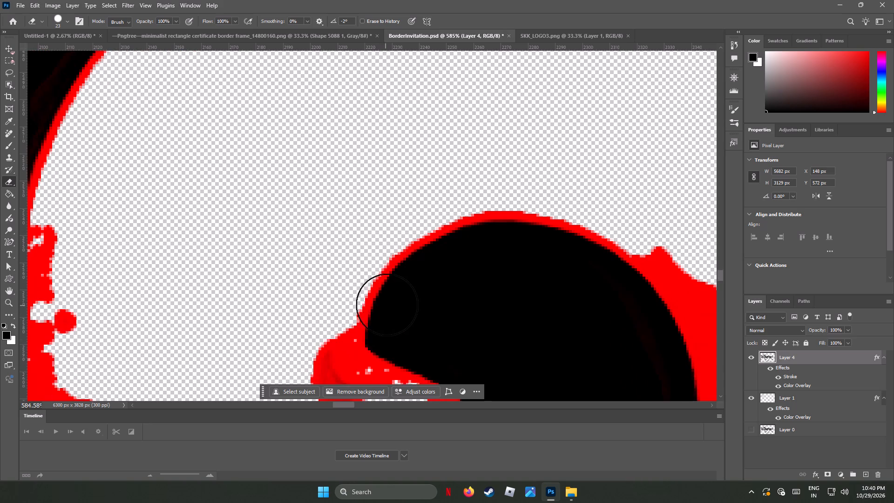
scroll(393, 303, "down", 3)
scroll(393, 303, "up", 1)
scroll(393, 303, "down", 2)
left_click(335, 286)
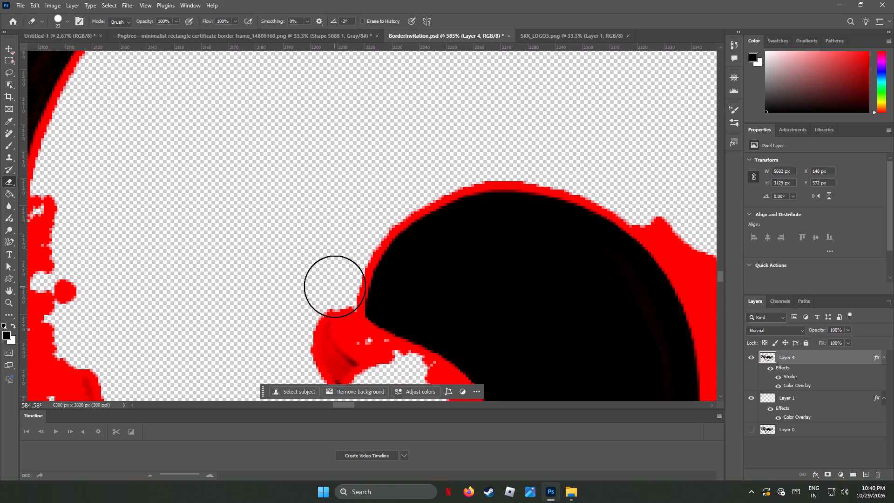
left_click(339, 272)
left_click(344, 267)
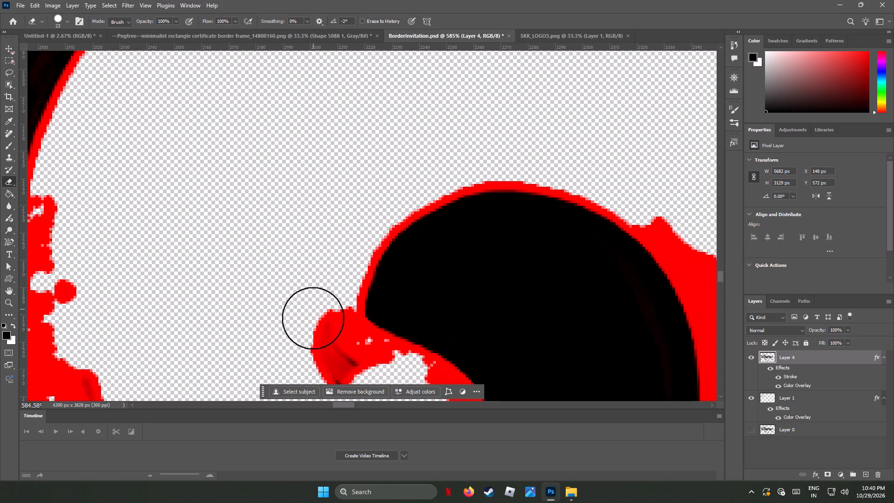
left_click(337, 331)
left_click(336, 324)
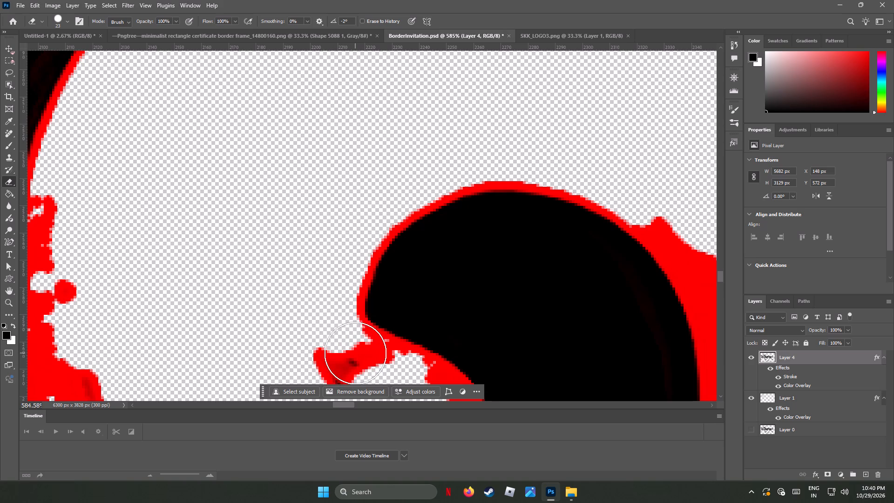
left_click(356, 351)
left_click(374, 362)
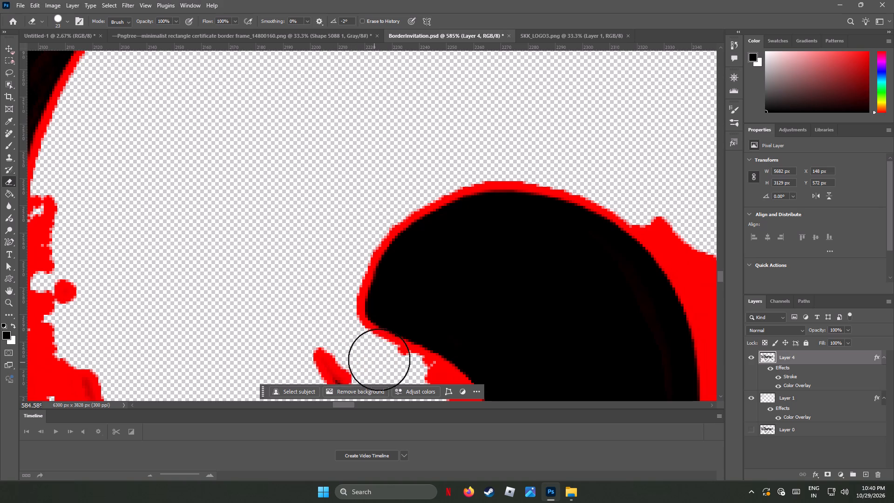
Erase the stray fringe along the curl's underside, from its tip to the start of the concave inner curve.
scroll(385, 355, "down", 4)
scroll(385, 355, "up", 3)
scroll(385, 355, "down", 1)
scroll(385, 355, "up", 1)
scroll(385, 355, "down", 1)
scroll(387, 354, "up", 1)
scroll(387, 354, "down", 3)
scroll(387, 356, "up", 2)
scroll(387, 356, "down", 5)
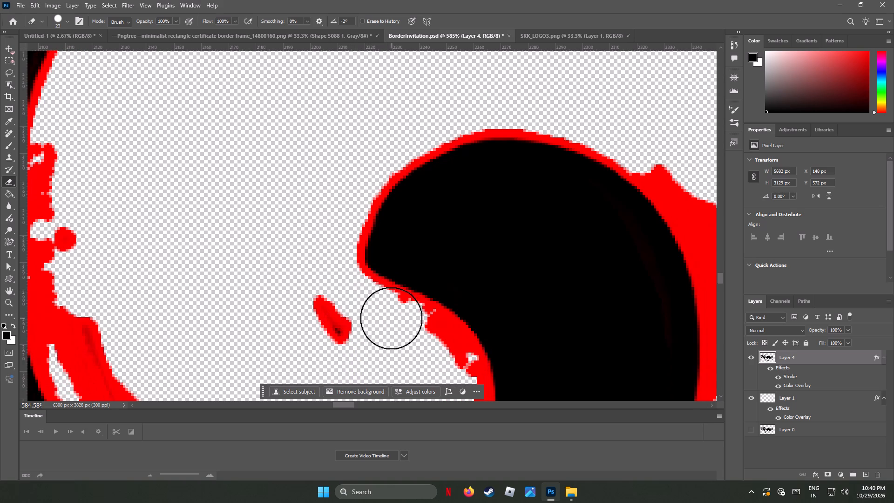
left_click(391, 318)
left_click(409, 326)
left_click(419, 331)
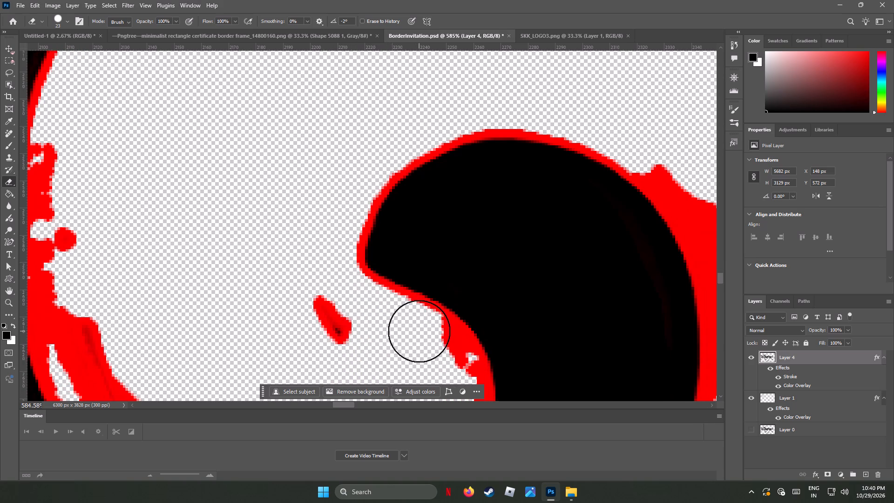
left_click(429, 337)
left_click(440, 347)
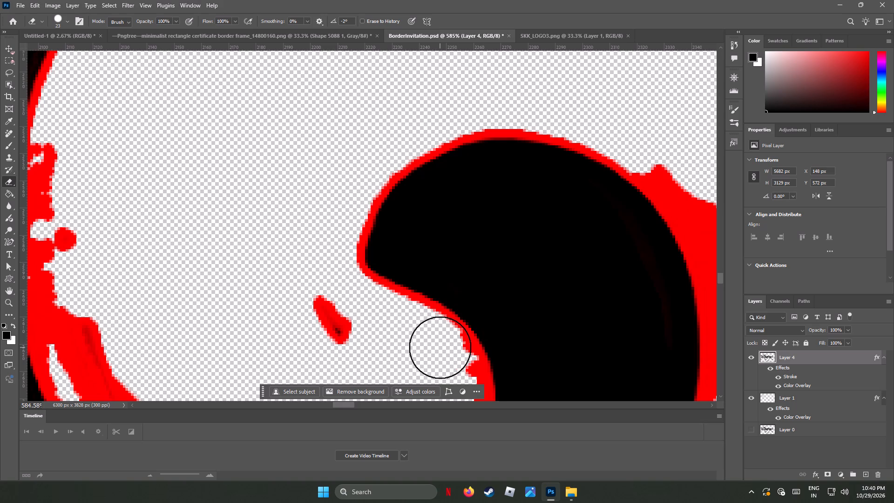
left_click(448, 355)
left_click(455, 369)
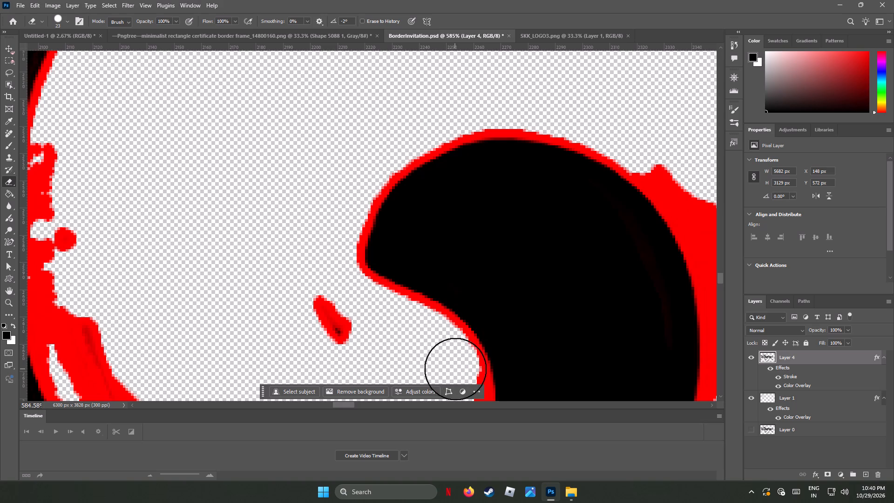
Erase the stray fringe down the lower part of the curl's concave inner edge and smooth its bumps.
scroll(456, 370, "down", 2)
scroll(456, 370, "up", 2)
scroll(456, 370, "down", 1)
scroll(456, 370, "up", 3)
scroll(456, 370, "down", 3)
scroll(456, 370, "up", 1)
scroll(460, 354, "down", 7)
scroll(460, 354, "up", 1)
scroll(460, 354, "down", 11)
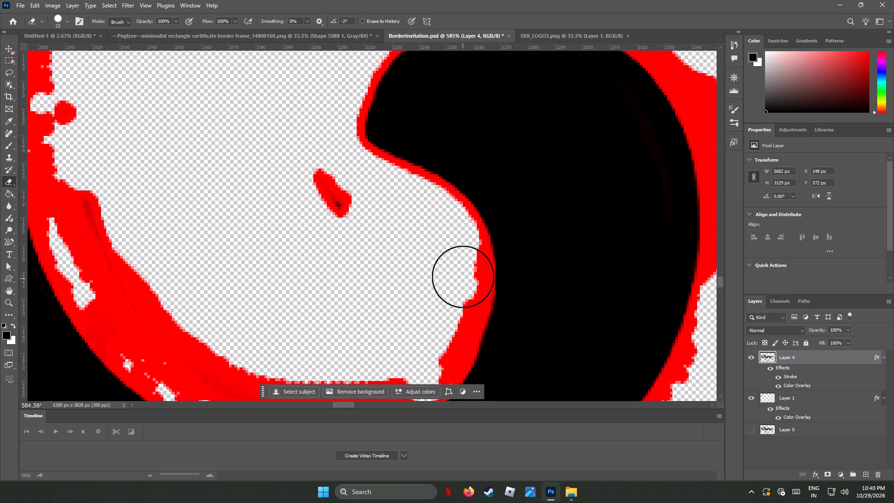
left_click(461, 257)
left_click(462, 275)
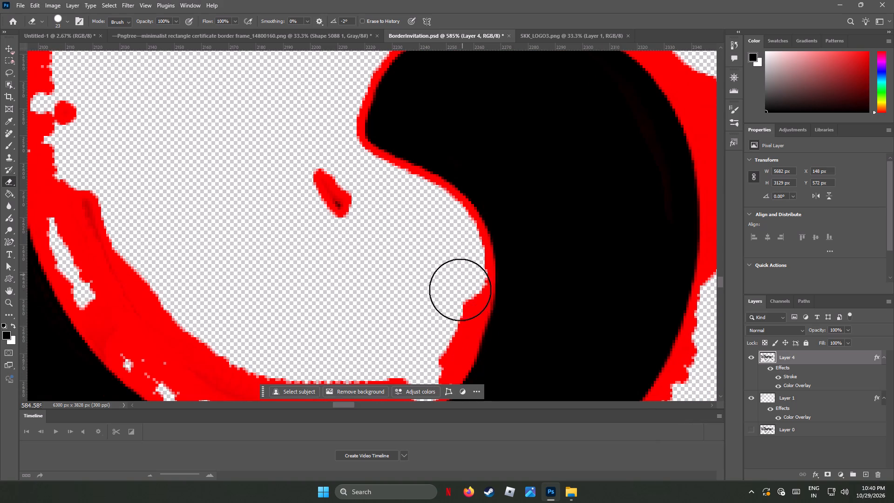
left_click(460, 295)
left_click(453, 320)
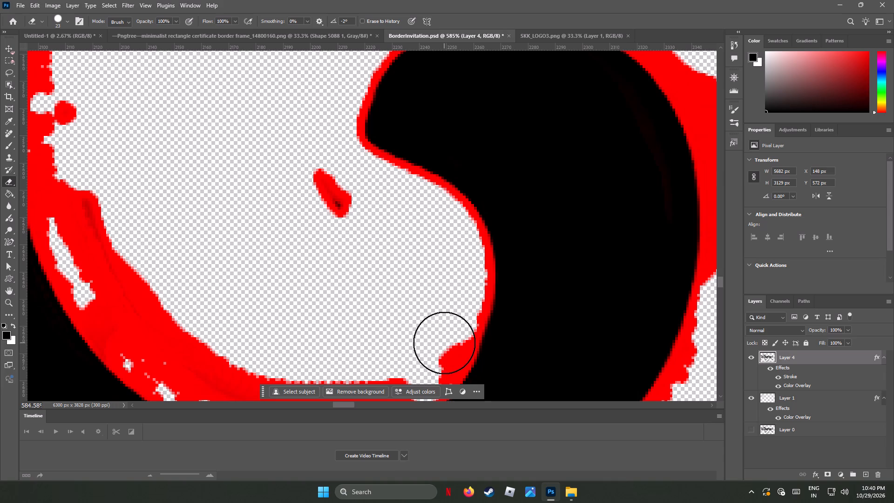
left_click(444, 343)
left_click(440, 353)
left_click(454, 310)
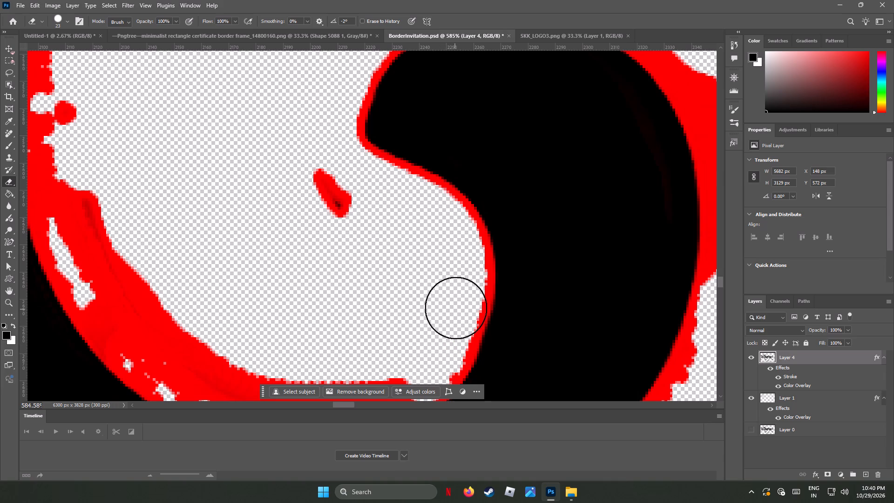
left_click(457, 307)
left_click(461, 291)
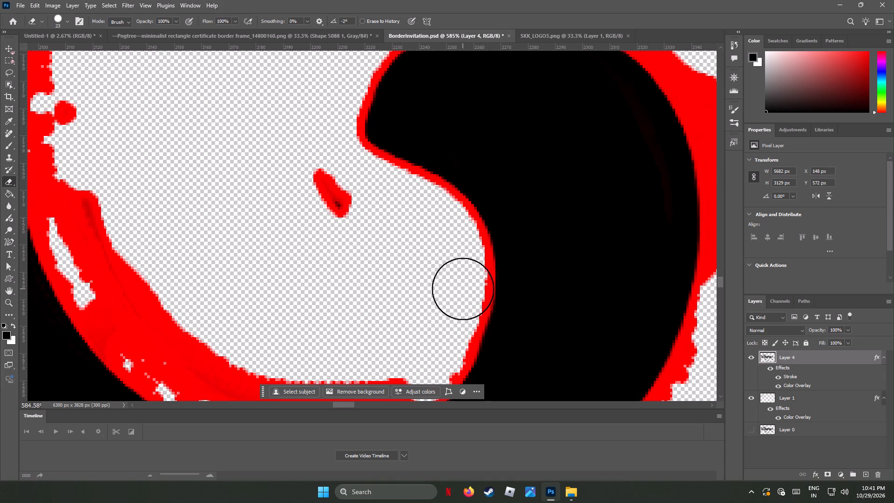
Smooth the remaining fringe along the right side of the curl's concave inner edge, down towards the bottom bend.
left_click(463, 289)
left_click(462, 270)
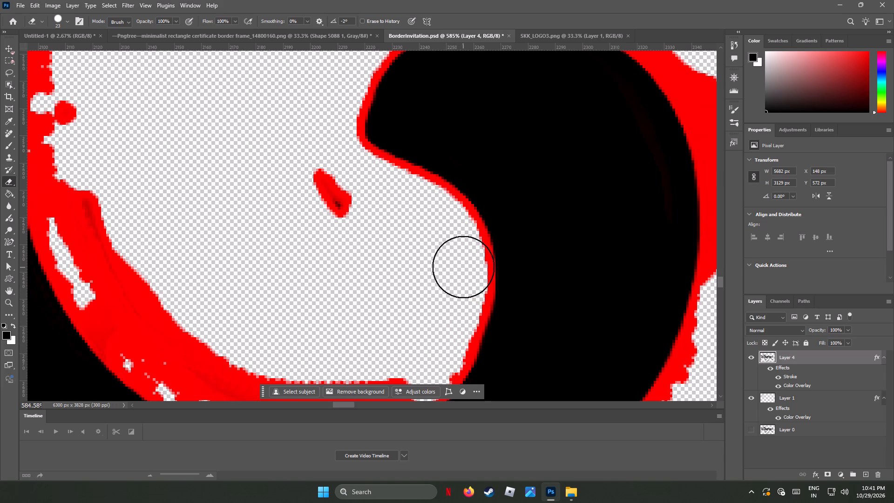
left_click(463, 259)
left_click(460, 253)
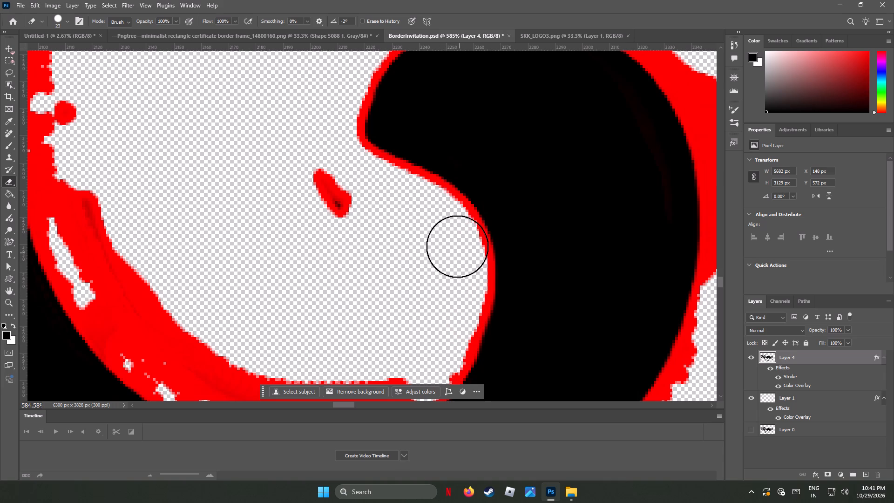
left_click(457, 245)
scroll(467, 329, "down", 8)
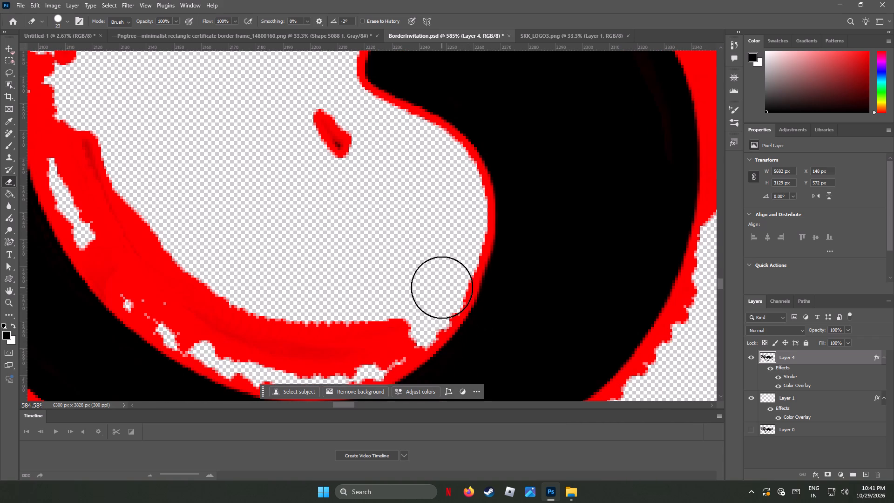
left_click(447, 283)
left_click(449, 270)
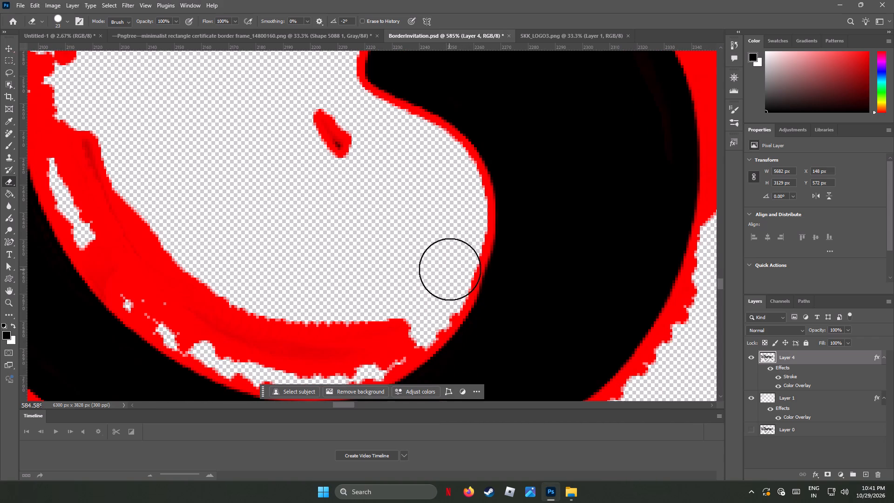
left_click(453, 266)
left_click(459, 243)
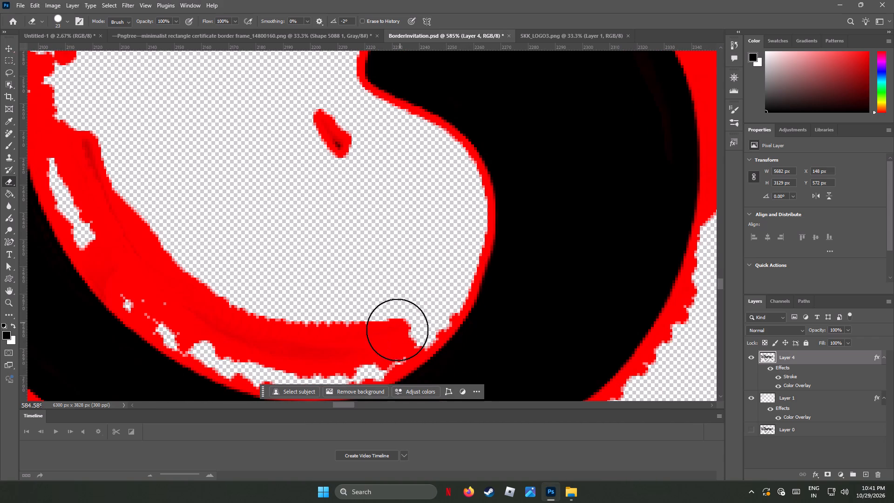
Erase the end of the stray band and the fringe around the lower-right bend of the curl's inner edge.
left_click(405, 333)
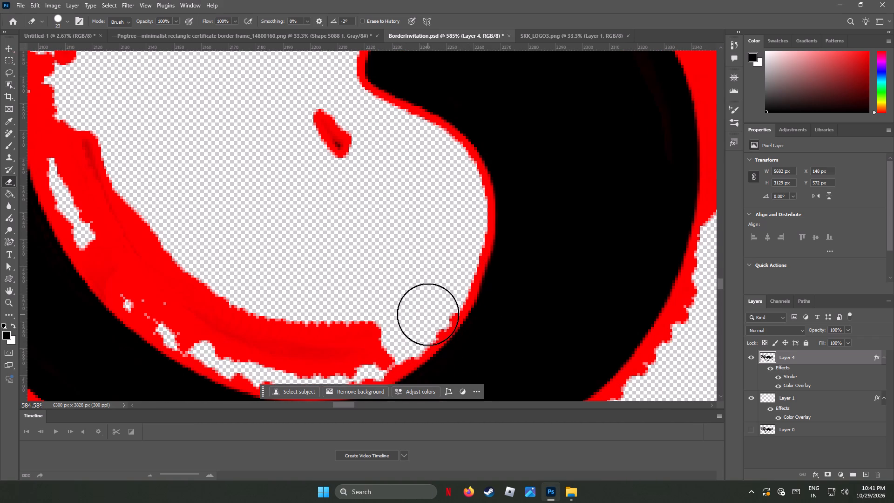
left_click(427, 314)
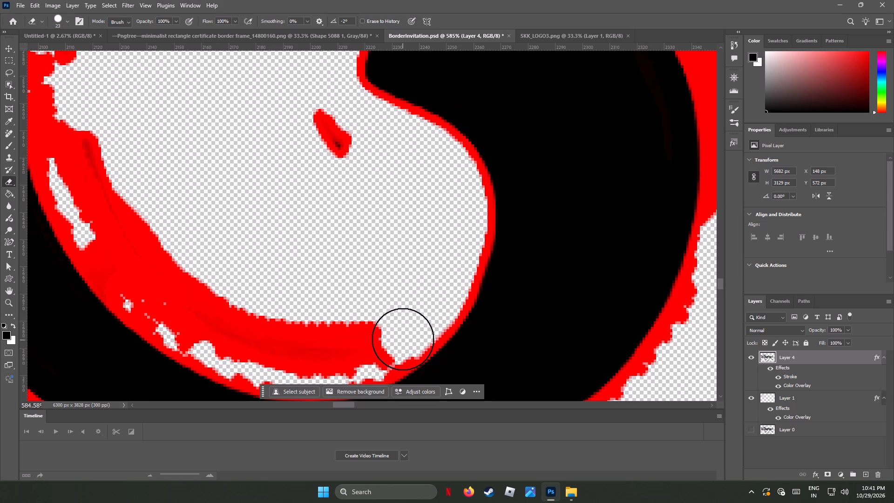
left_click(402, 338)
left_click(382, 349)
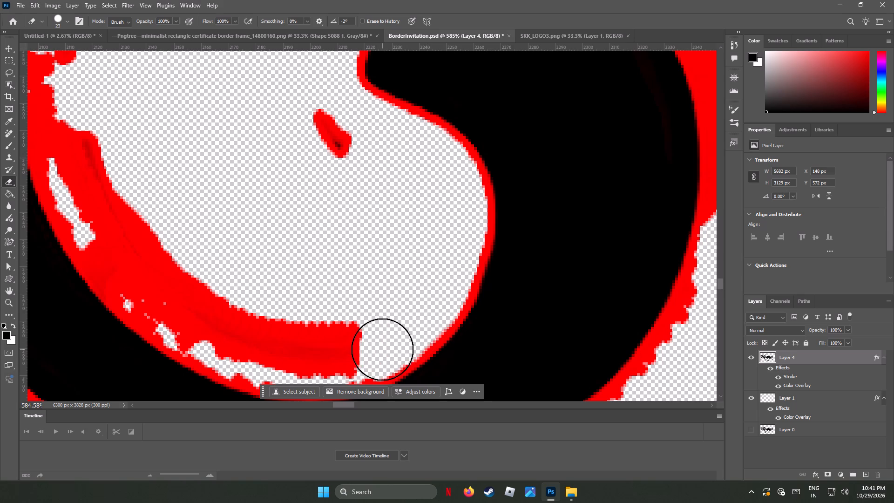
scroll(385, 350, "down", 9)
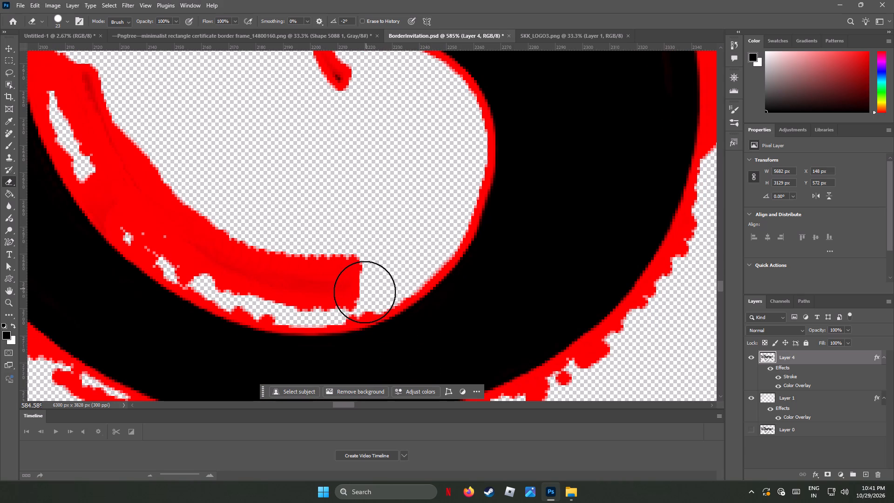
left_click(365, 292)
left_click(352, 298)
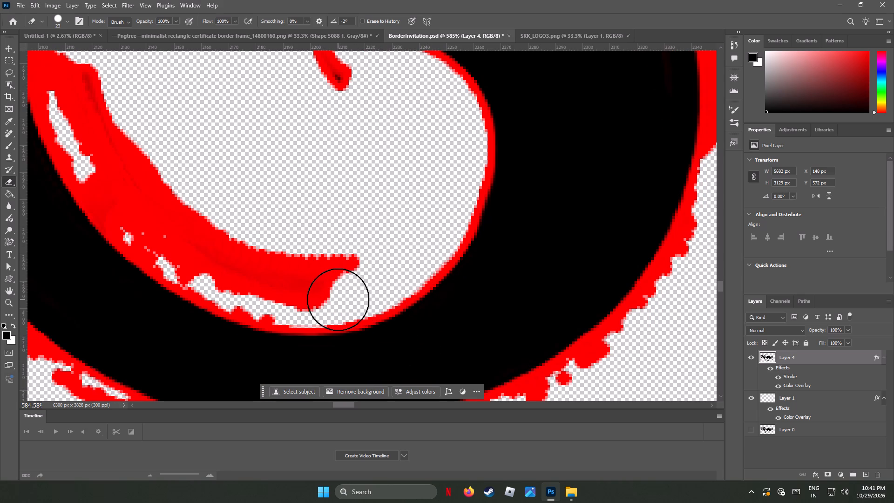
left_click(338, 299)
left_click(329, 301)
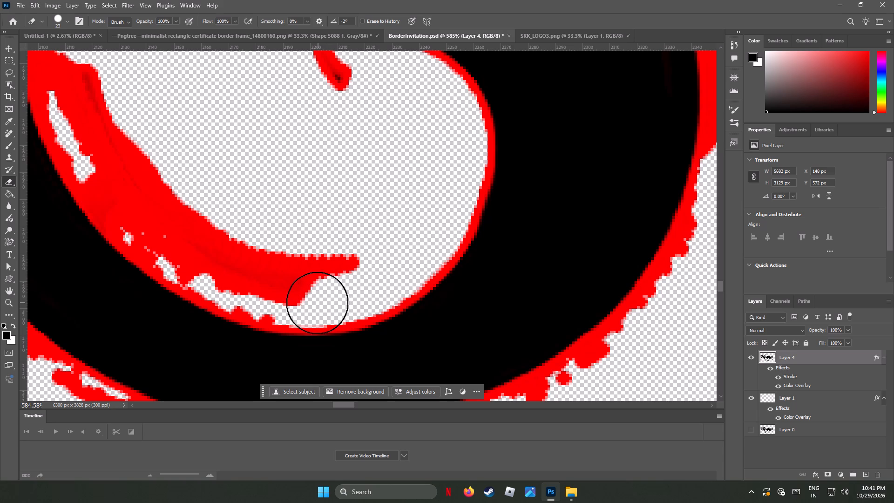
Erase the stray band and loose specks along the bottom of the curl's inner edge and smooth its bumps.
left_click_drag(356, 267, 194, 218)
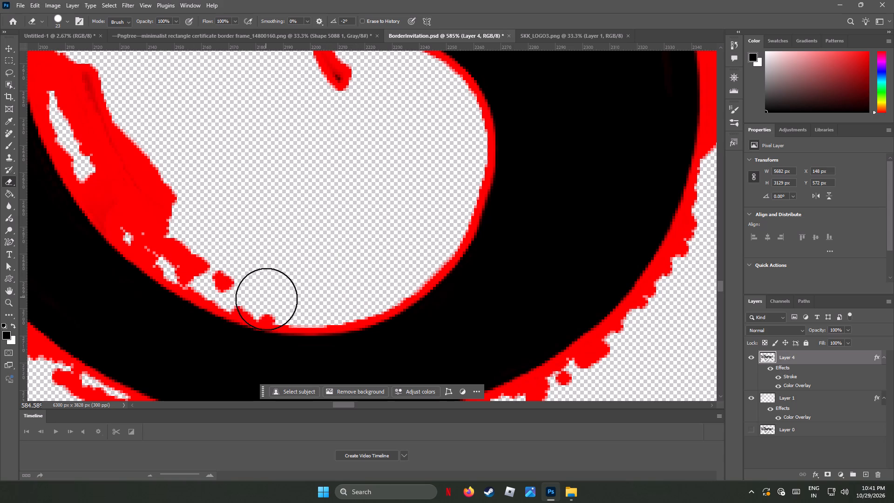
left_click(270, 297)
left_click(285, 301)
left_click(296, 297)
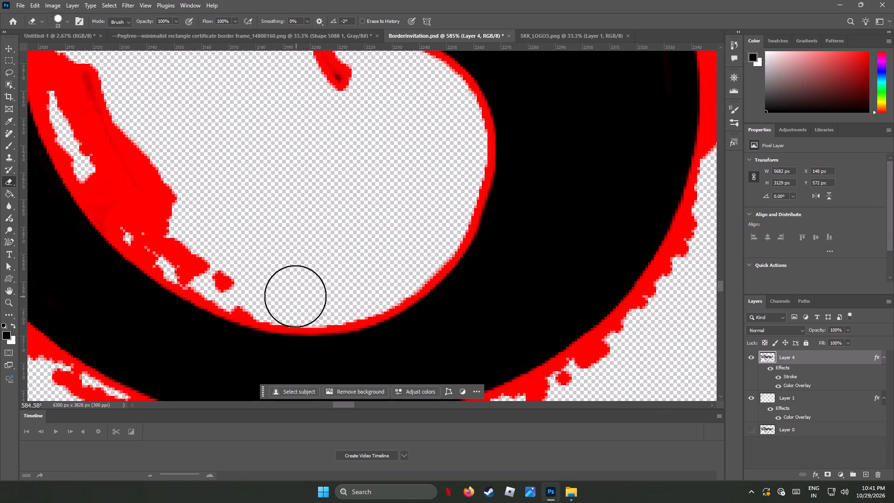
left_click(251, 292)
left_click(245, 290)
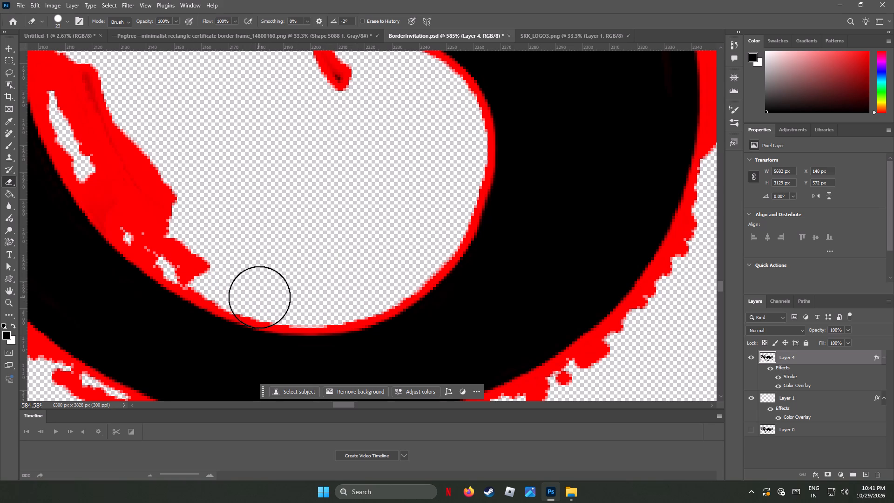
left_click(263, 296)
left_click(215, 276)
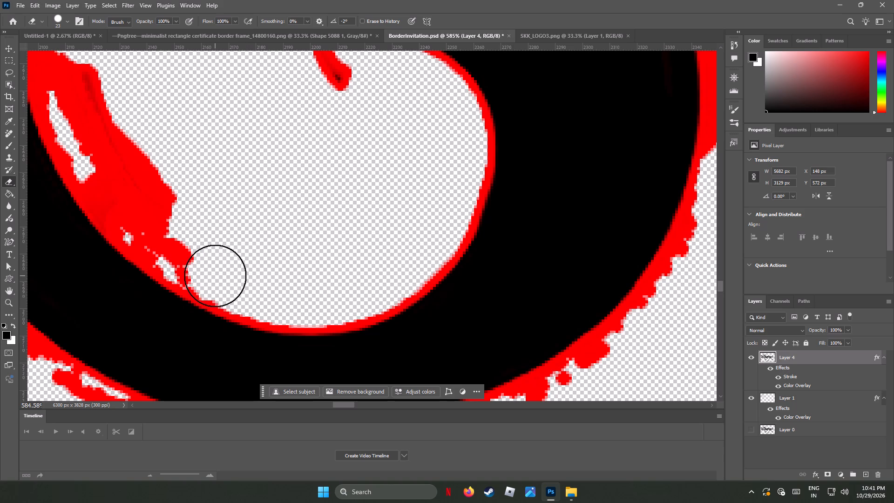
left_click(205, 272)
left_click(195, 266)
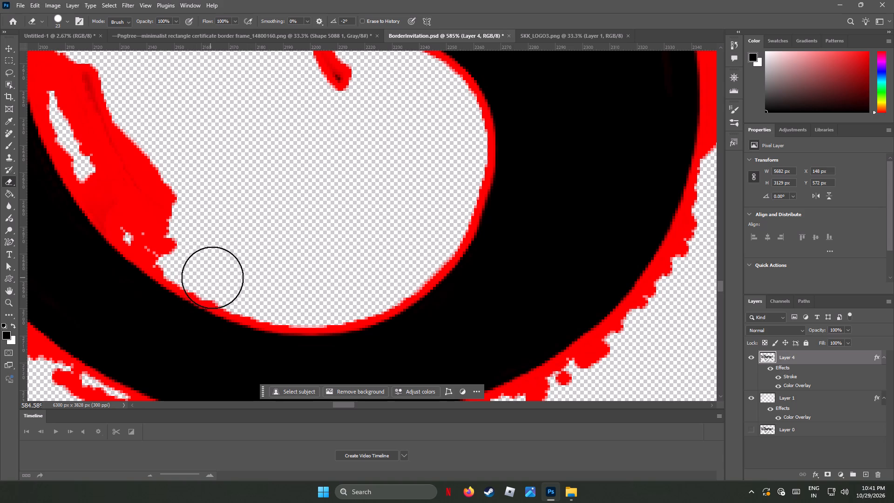
left_click(215, 278)
left_click(225, 284)
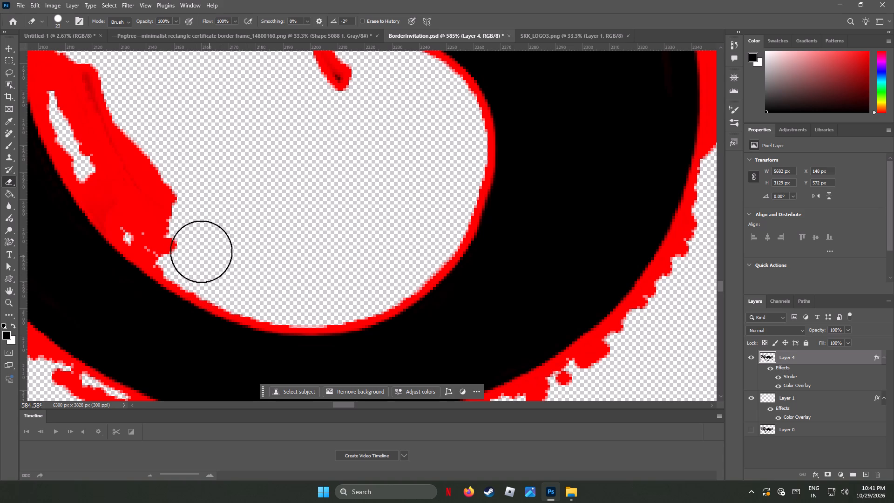
Erase the stray band up the lower-left side of the curl's inner edge, including the detached strip beside it.
left_click(175, 255)
left_click(158, 241)
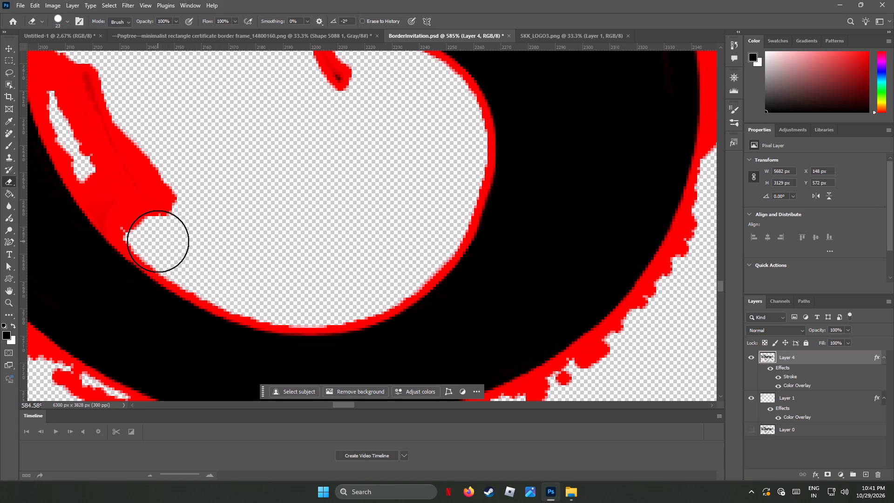
left_click(145, 231)
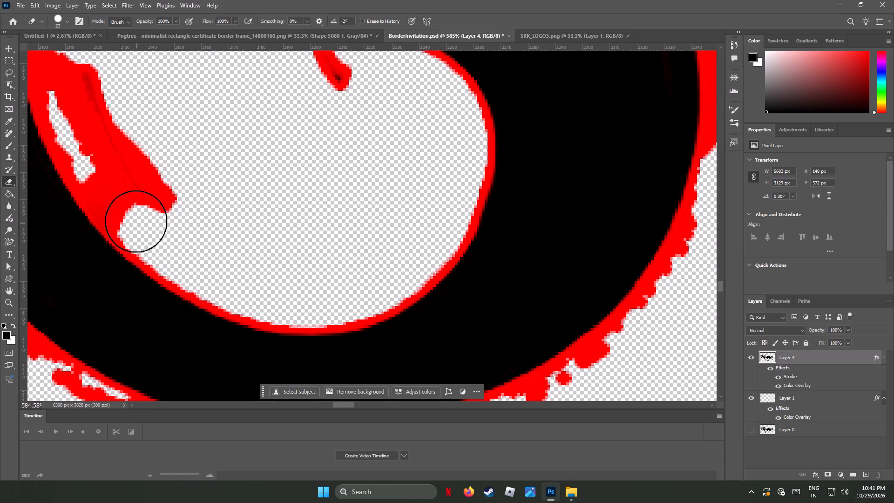
left_click(135, 221)
left_click(122, 209)
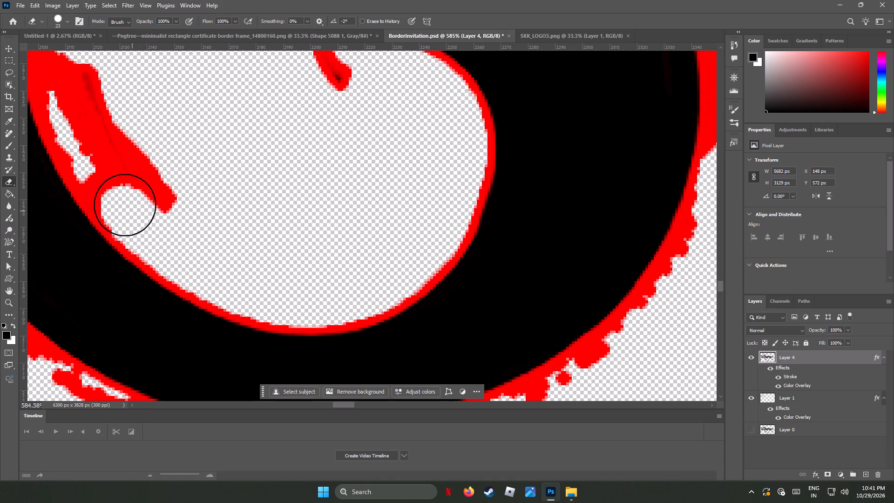
left_click(111, 197)
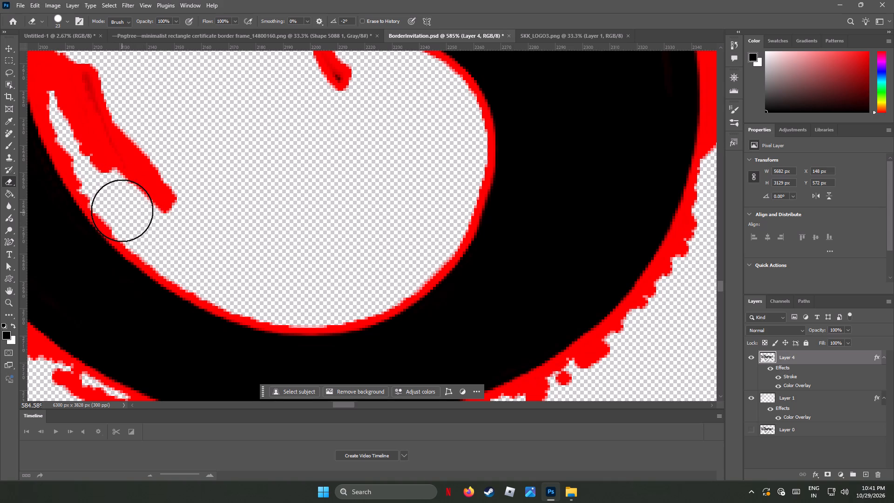
left_click(122, 208)
left_click(123, 213)
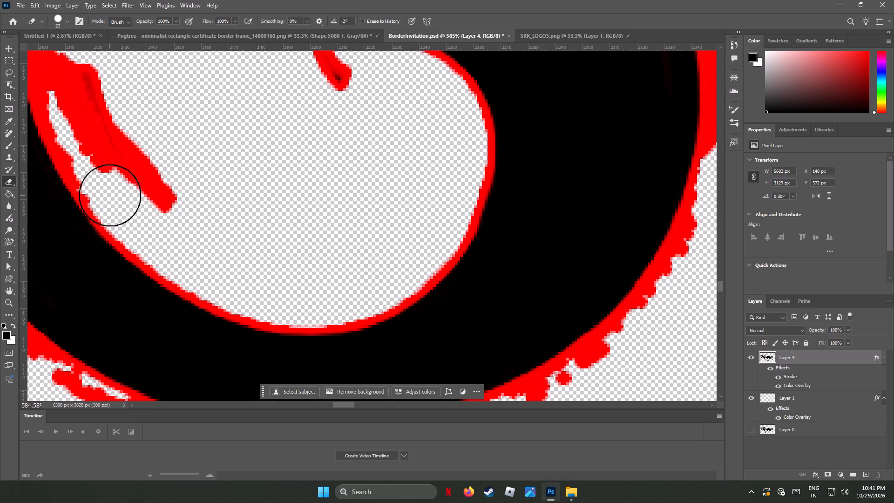
left_click(110, 194)
left_click(99, 179)
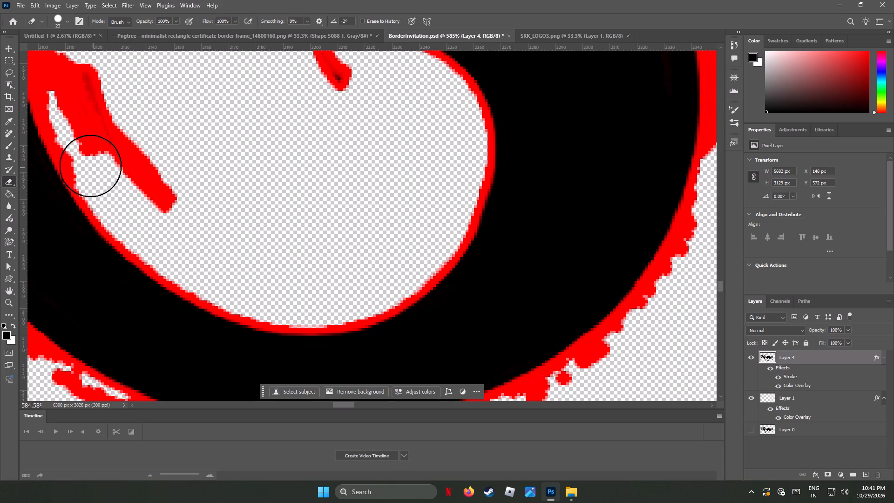
left_click(92, 162)
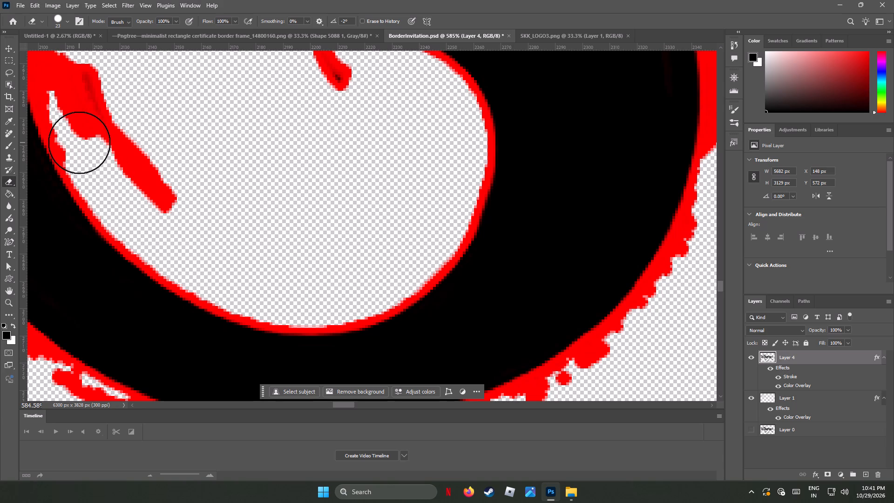
left_click(79, 143)
left_click(71, 126)
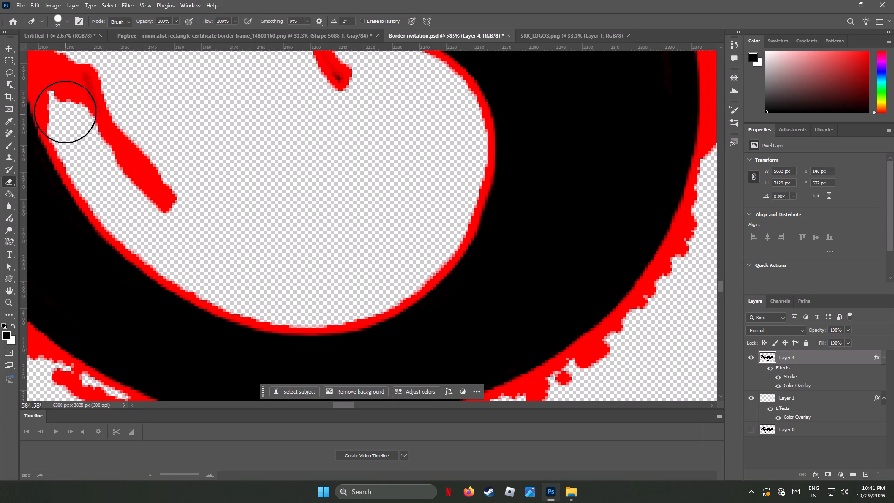
left_click_drag(66, 106, 138, 142)
Erase the isolated stray speck in the open area inside the curl.
scroll(351, 182, "up", 8)
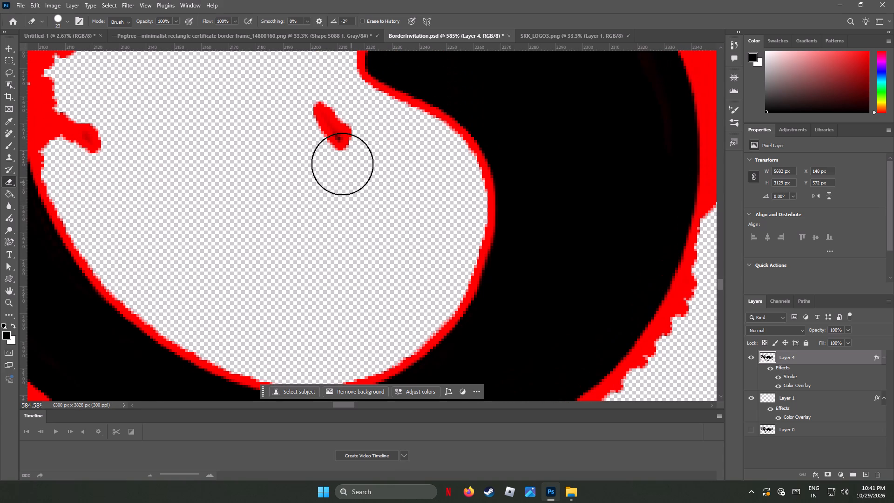
left_click_drag(344, 148, 253, 114)
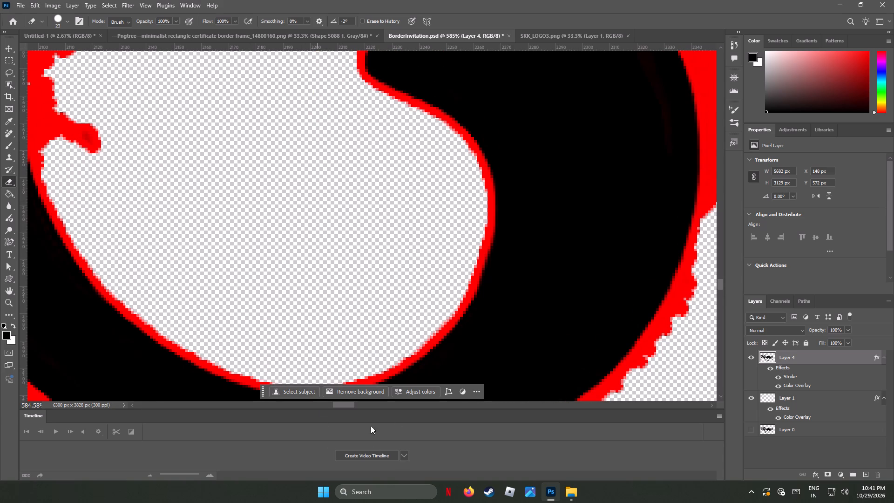
Erase the stray patches and round speck along the inner edge of the curl's left stroke, working upward.
left_click_drag(349, 401, 335, 401)
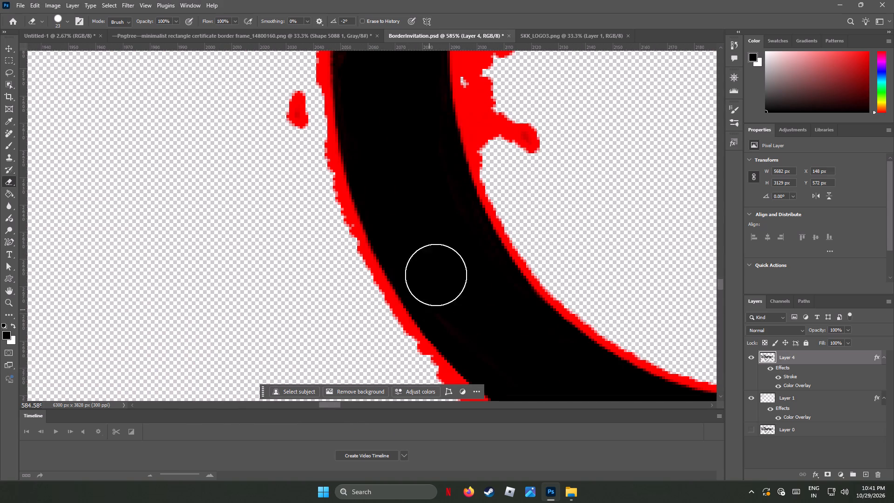
scroll(558, 152, "up", 2)
scroll(558, 152, "down", 1)
scroll(558, 152, "up", 9)
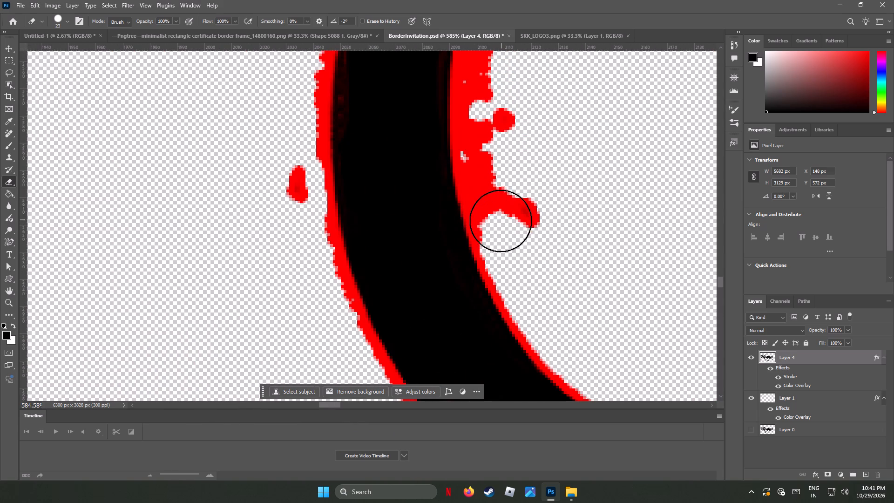
left_click_drag(500, 223, 490, 151)
left_click_drag(528, 218, 529, 212)
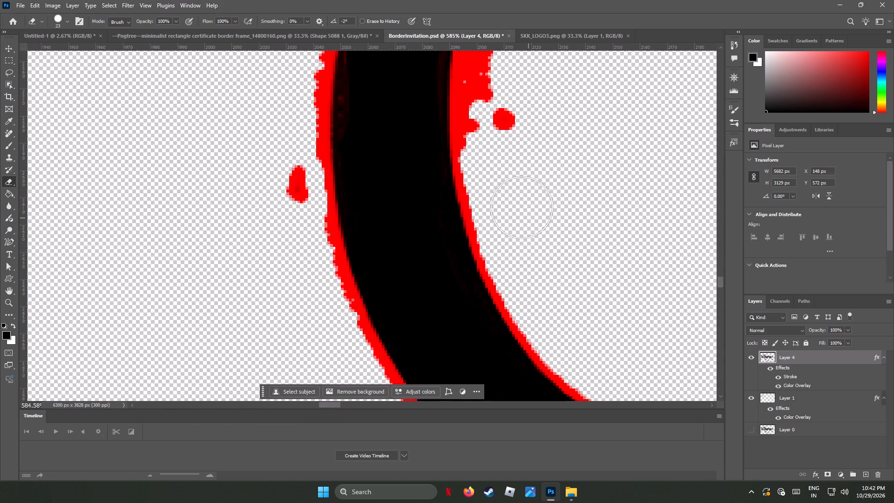
left_click(486, 132)
left_click_drag(484, 116, 484, 112)
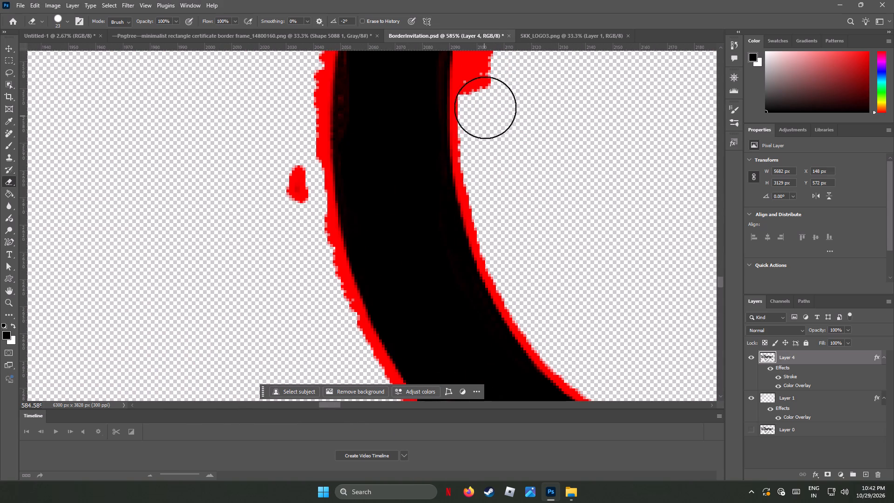
left_click(486, 92)
Erase the detached stray speck beside the curl's left stroke and trim the ragged fringe down its outer edge.
left_click(297, 180)
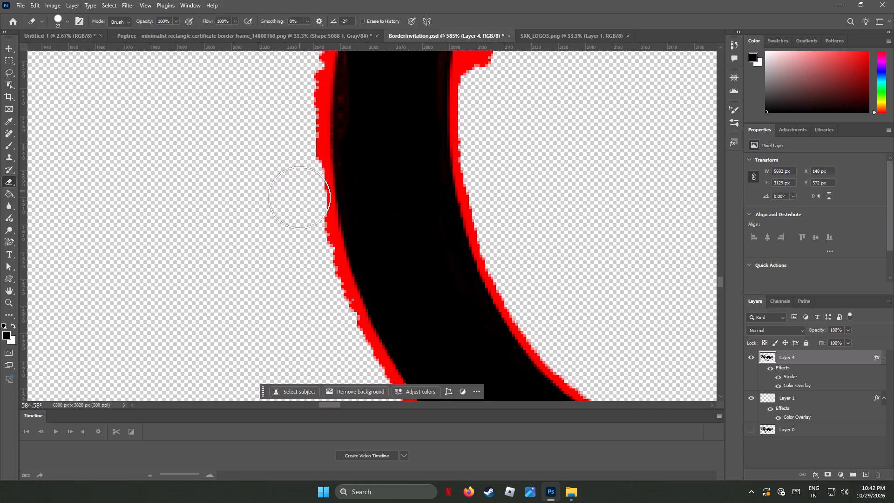
left_click(302, 211)
left_click(309, 224)
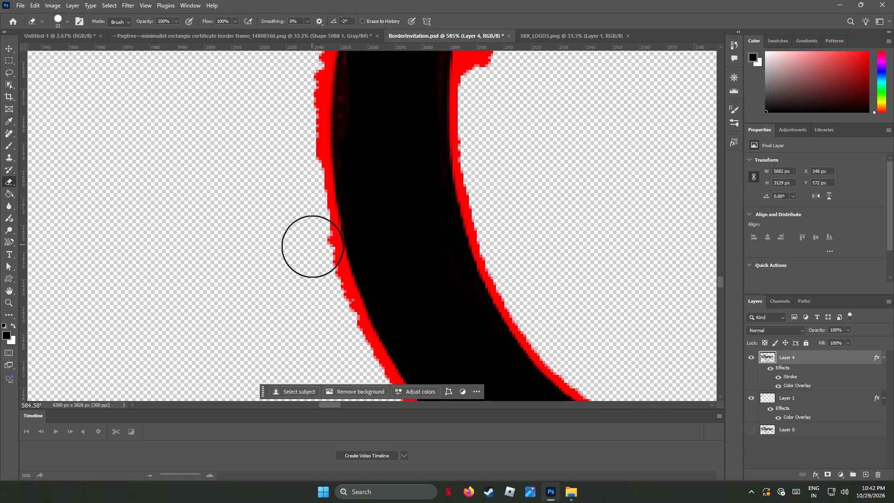
left_click(312, 250)
left_click(321, 282)
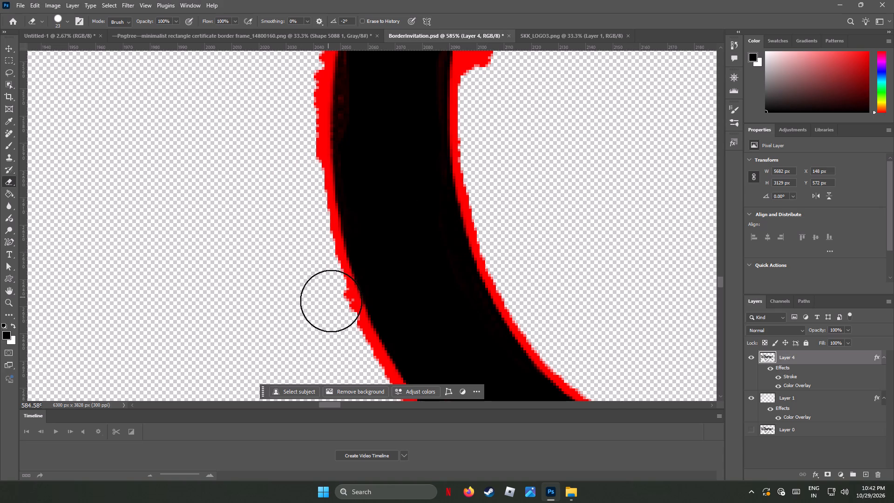
left_click(330, 308)
left_click(339, 334)
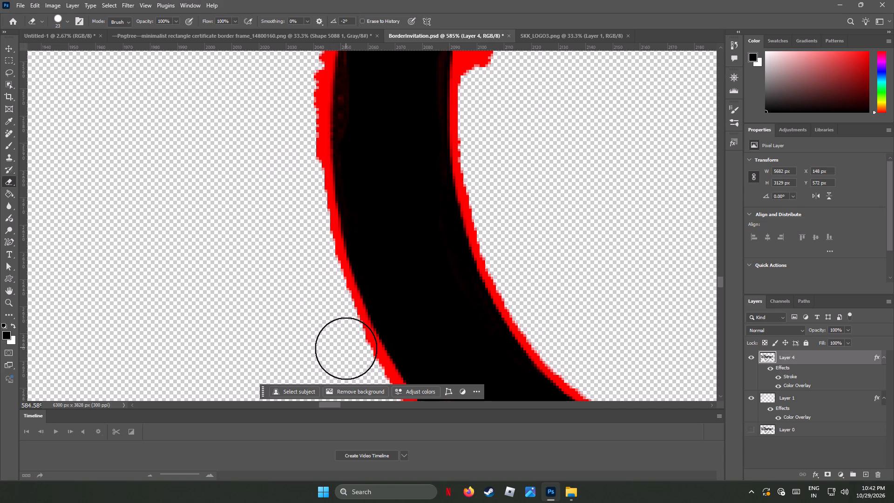
left_click(349, 353)
left_click(357, 370)
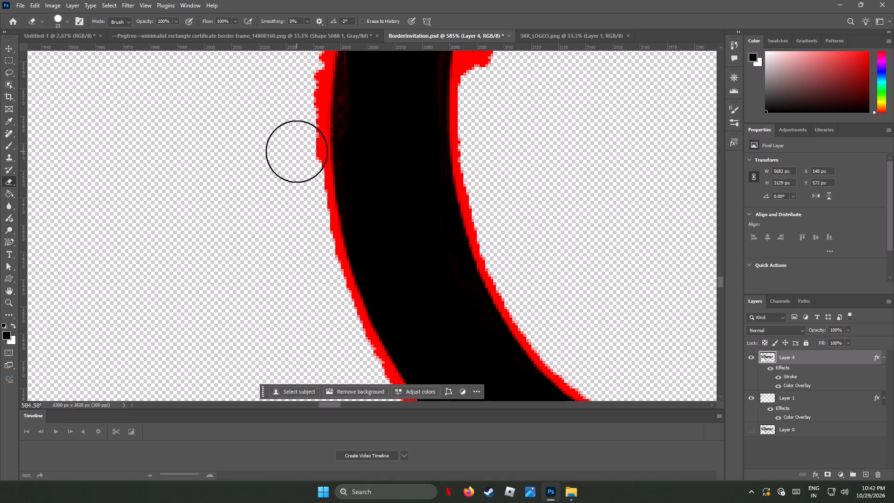
Erase the thick stray fringe along the outer edge of the curl's left stroke, working upward from the cleaned part.
left_click(297, 151)
left_click_drag(297, 124, 297, 115)
left_click(296, 93)
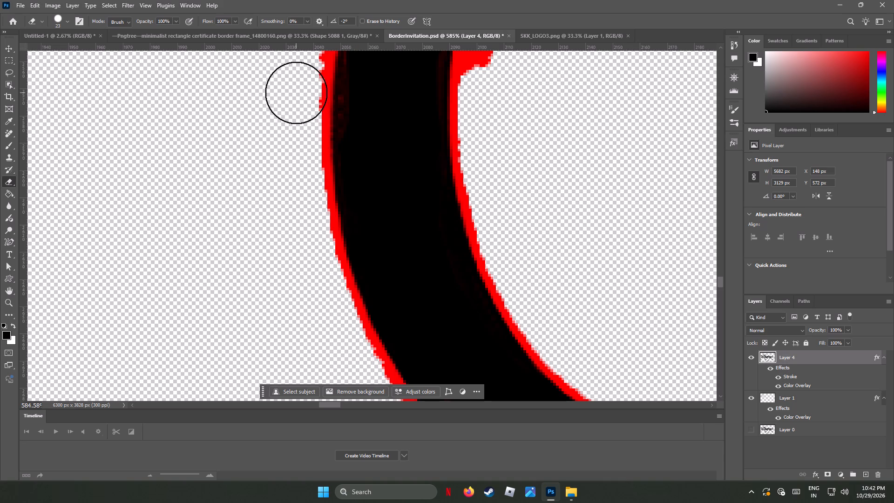
left_click(298, 94)
left_click(298, 108)
Erase the stray patch protruding from the inner edge of the curl's left stroke and smooth the edge above it.
scroll(458, 262, "up", 2)
scroll(458, 262, "down", 6)
scroll(458, 262, "up", 2)
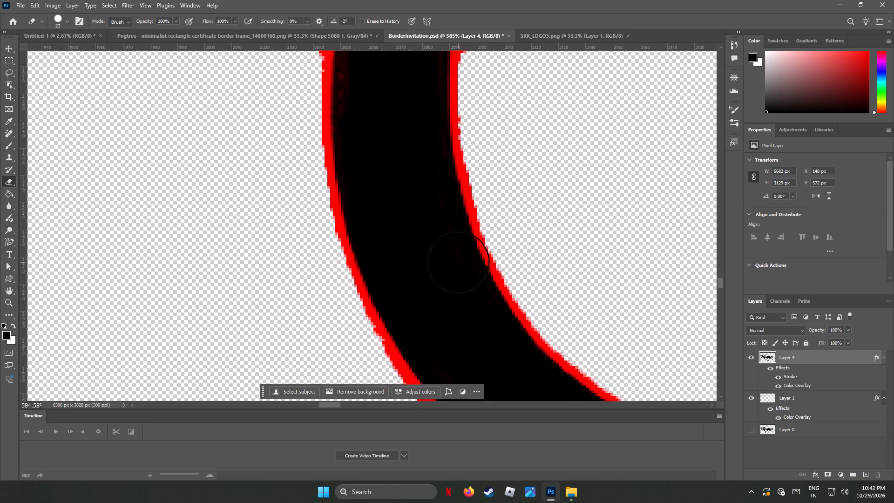
scroll(458, 262, "up", 2)
scroll(458, 262, "down", 1)
scroll(458, 262, "up", 16)
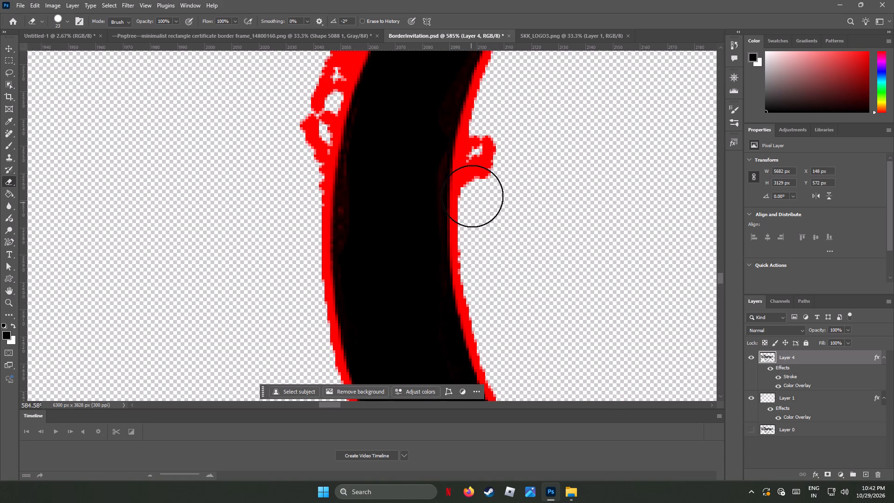
left_click(484, 182)
left_click(486, 164)
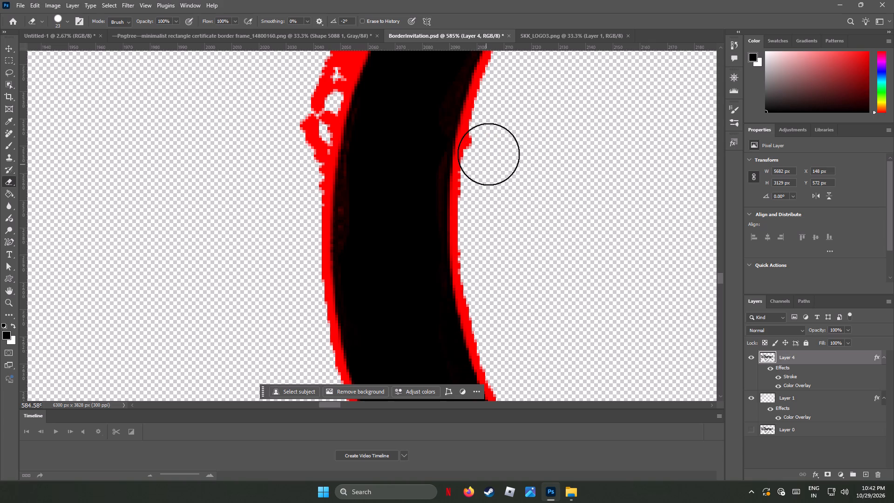
left_click(489, 146)
left_click(491, 134)
left_click(496, 121)
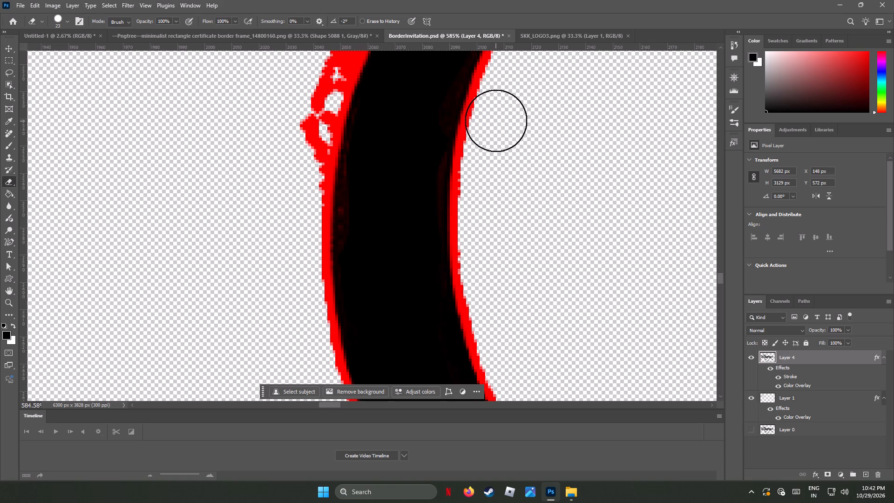
left_click(495, 120)
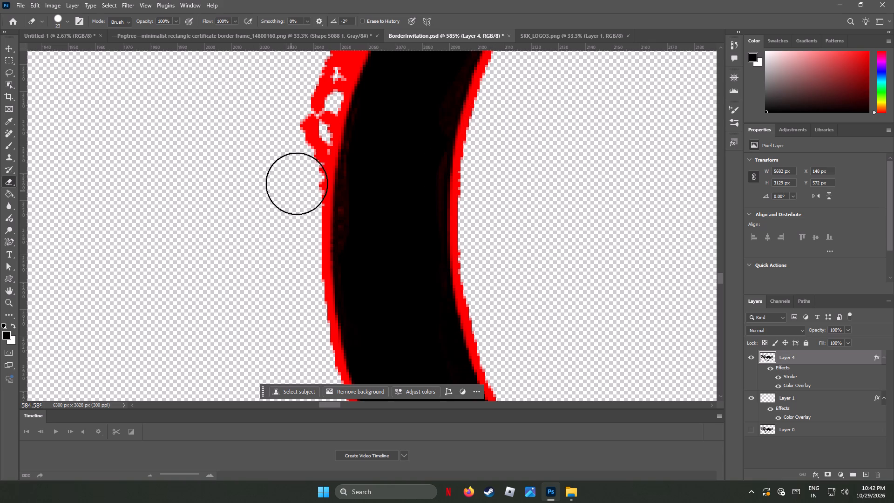
Trim the small bumps along the outer edge of the curl's left stroke, just below the ragged looped patch.
left_click(301, 178)
left_click(300, 188)
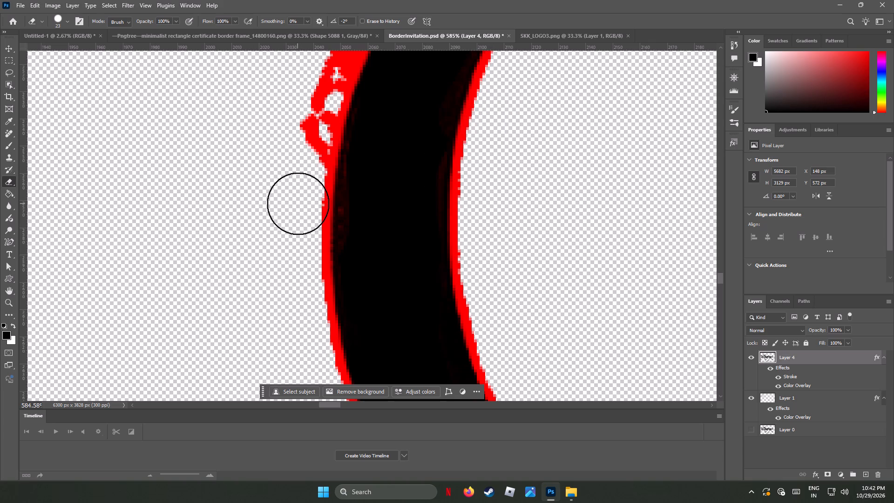
left_click(298, 204)
left_click(300, 215)
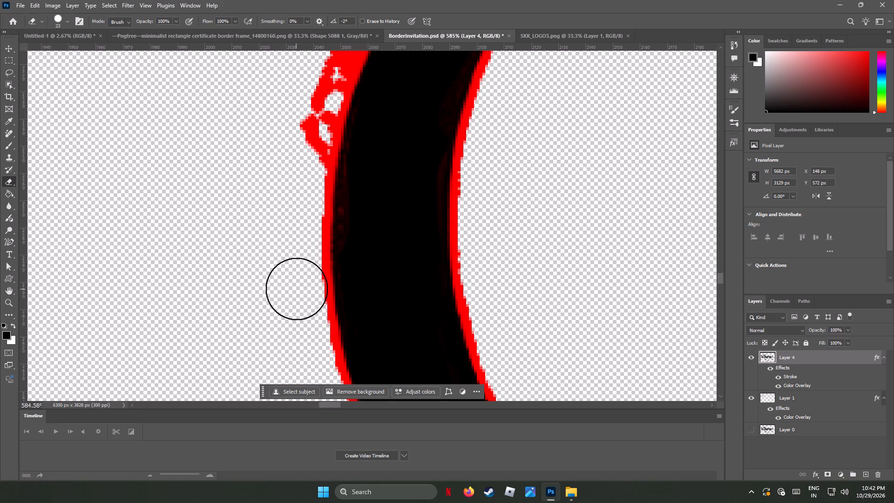
left_click(297, 289)
left_click(301, 281)
left_click(298, 263)
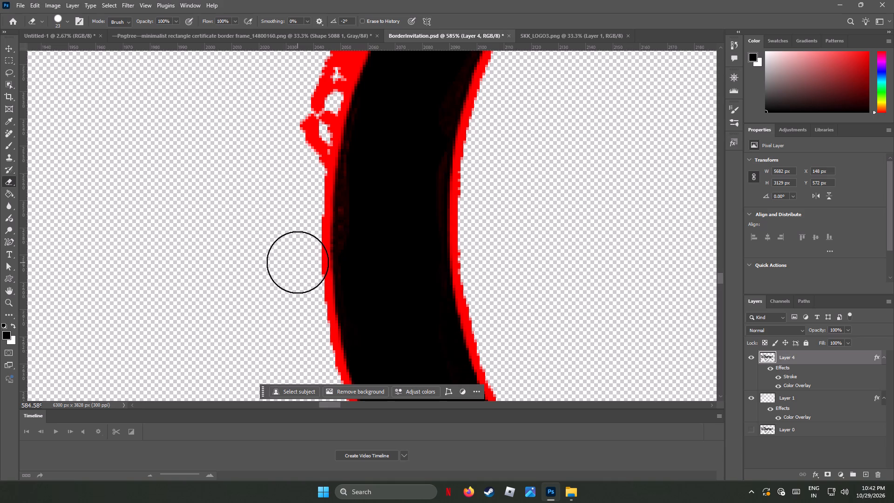
left_click(300, 251)
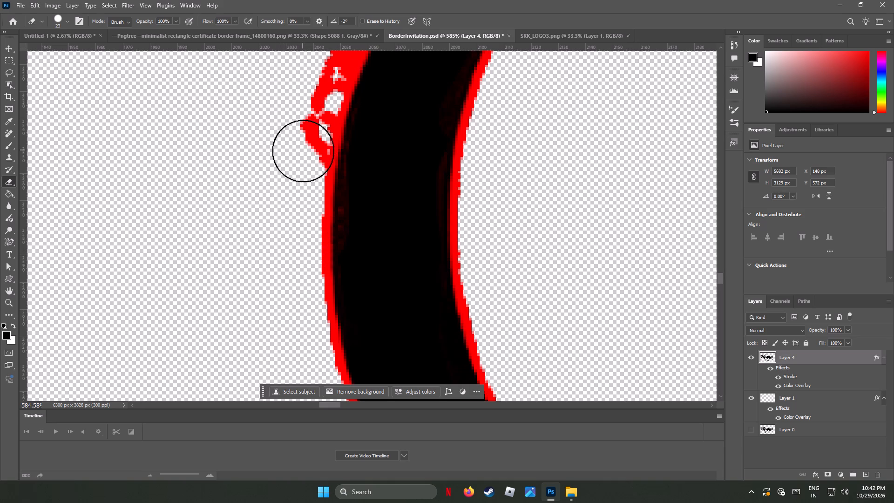
Erase the ragged looped patch on the outer edge of the curl's left stroke, working upward.
left_click(305, 157)
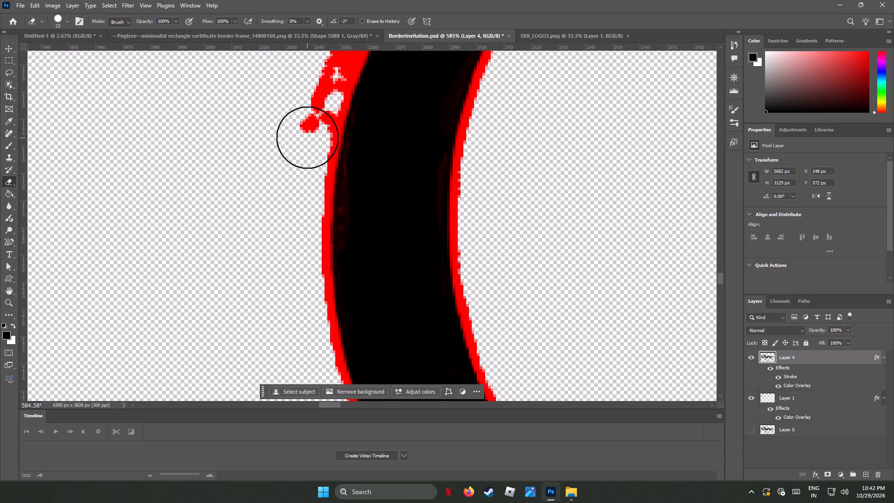
left_click(307, 137)
left_click(312, 114)
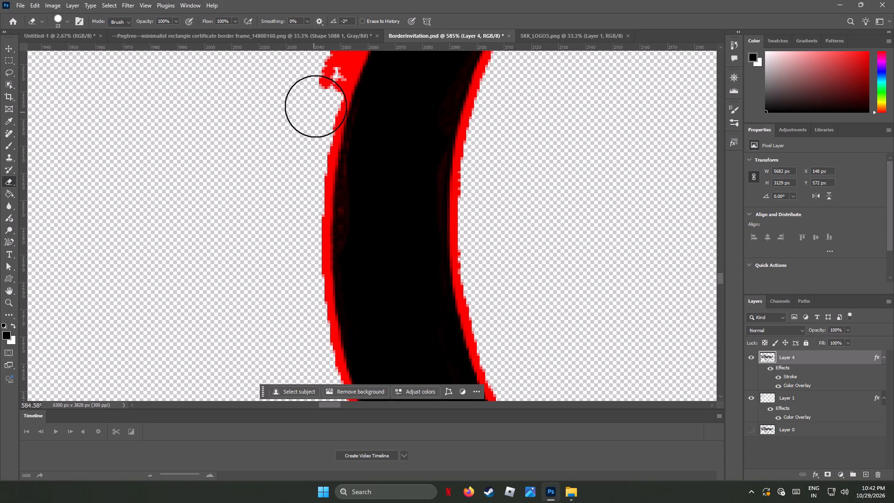
left_click(320, 90)
Erase the large stray patch on the outer edge where the curl's left stroke bends toward the top.
scroll(404, 182, "up", 7)
scroll(404, 182, "down", 1)
scroll(404, 182, "up", 6)
scroll(404, 182, "down", 1)
scroll(404, 182, "up", 9)
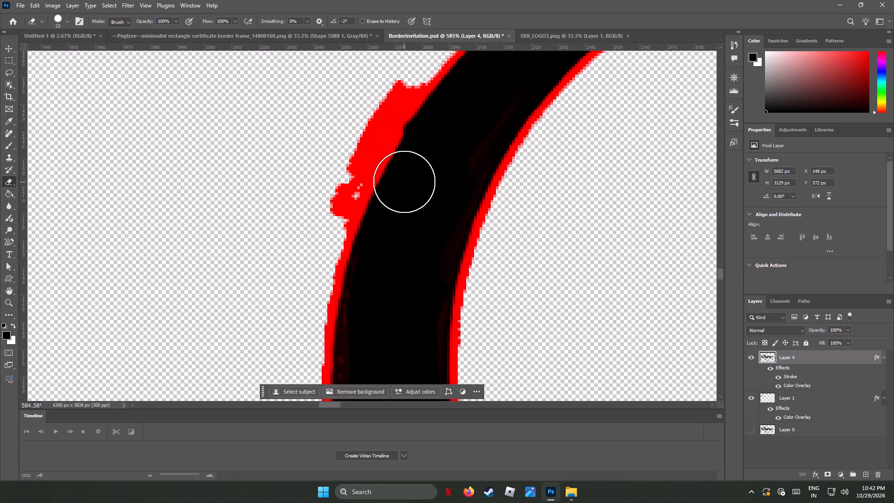
left_click(327, 219)
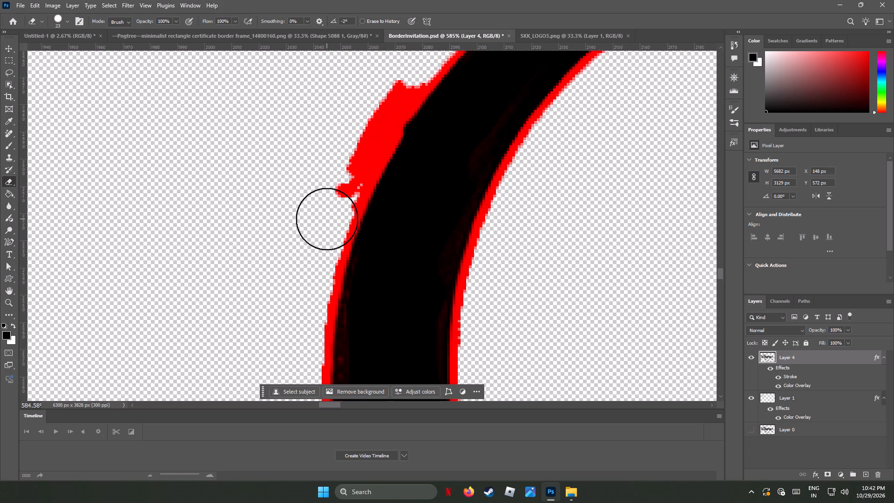
left_click(334, 198)
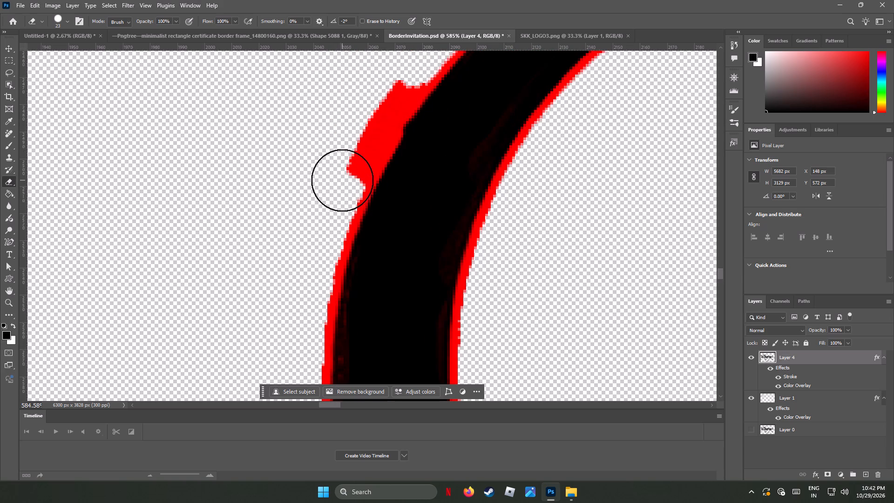
left_click(342, 180)
left_click(354, 156)
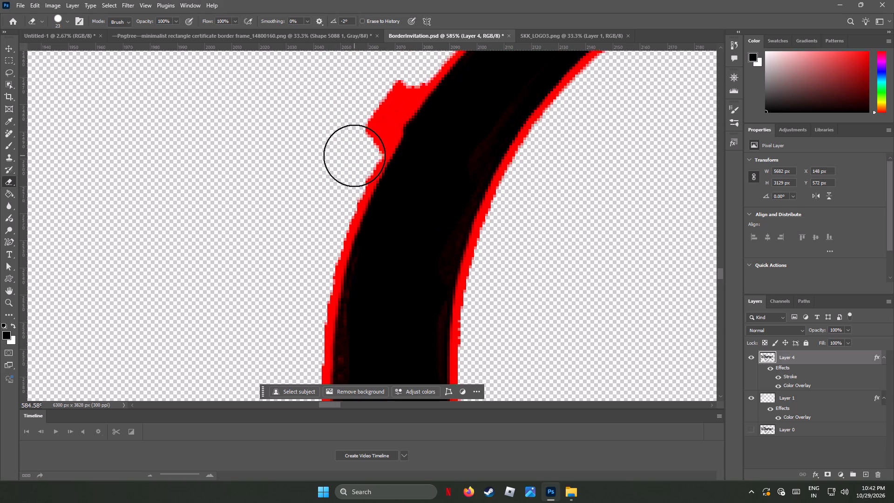
left_click(365, 135)
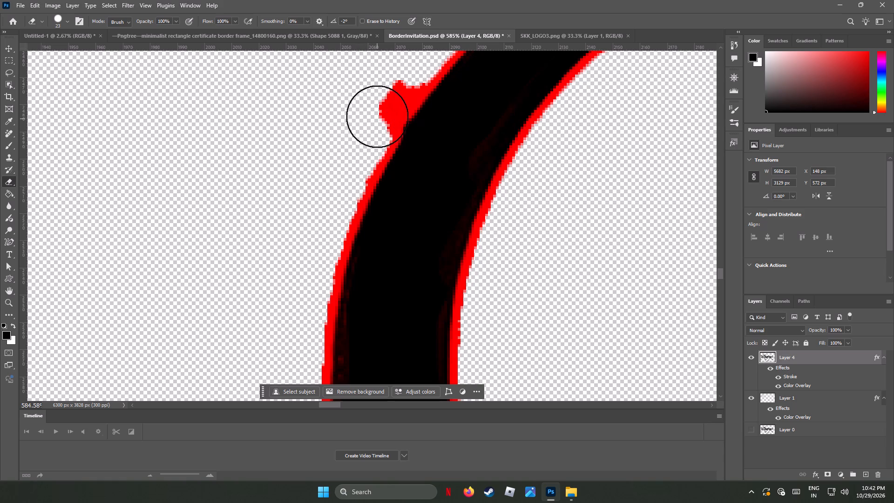
left_click(375, 115)
left_click(382, 109)
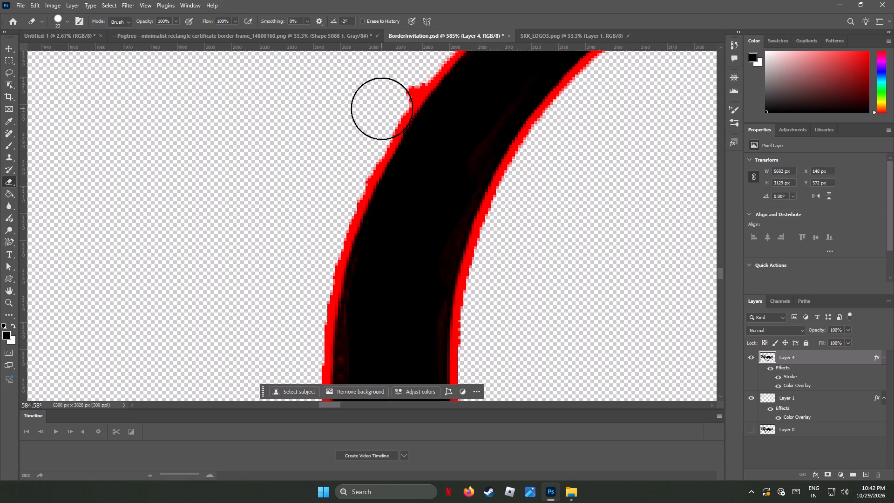
left_click(379, 112)
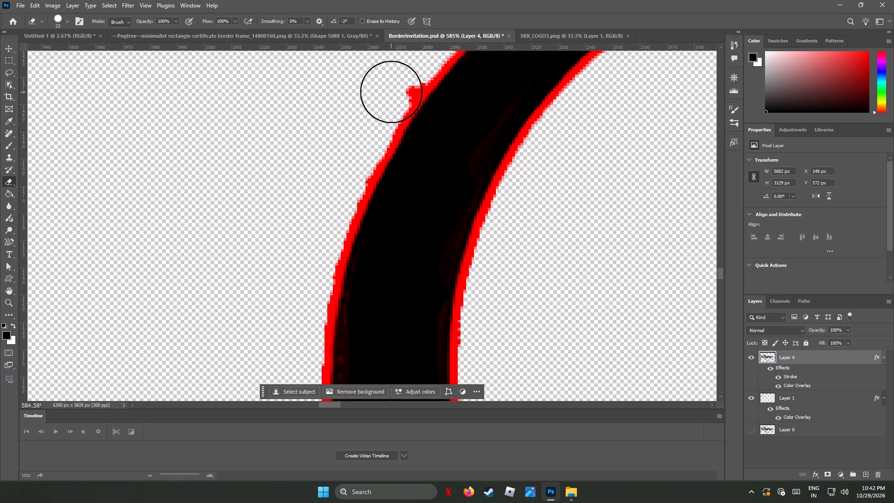
left_click(385, 103)
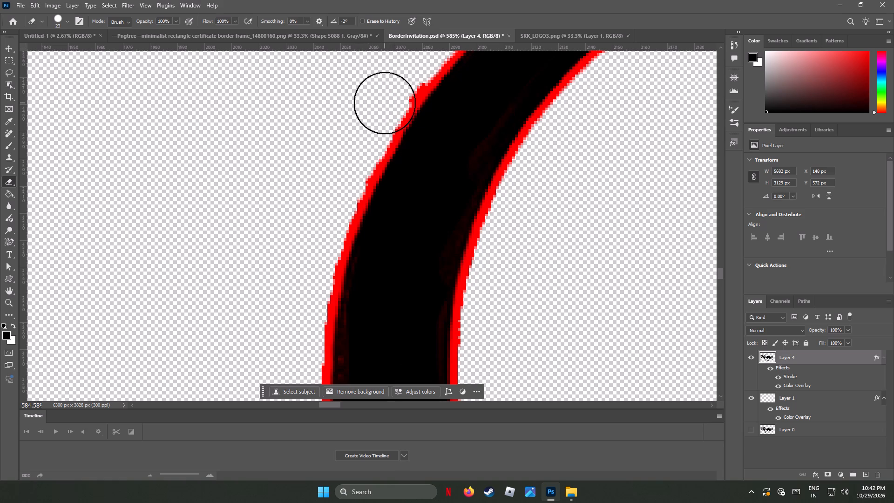
left_click(391, 91)
left_click(401, 74)
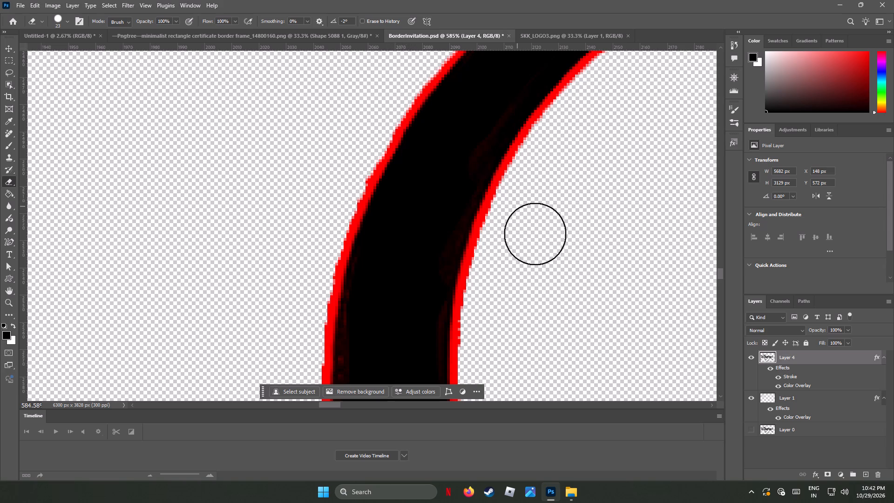
Smooth the remaining small bumps on the outer edge of the curl's upper-left bend.
scroll(532, 237, "down", 1)
scroll(532, 237, "up", 2)
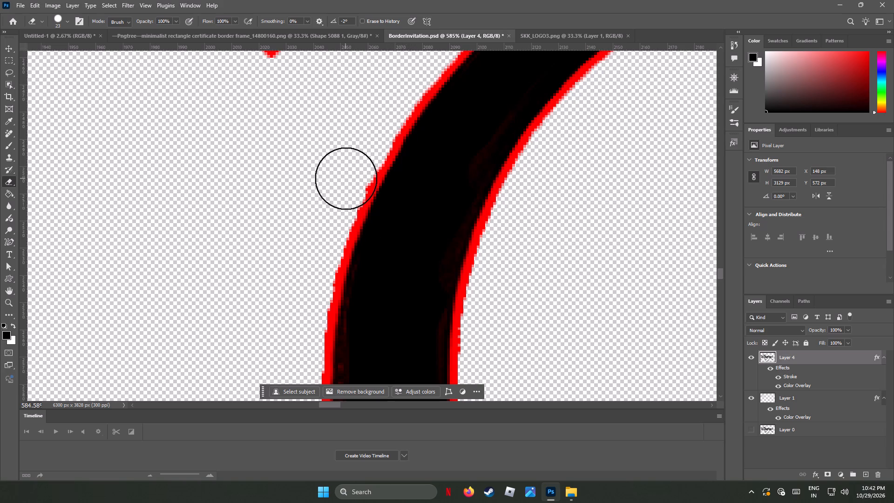
left_click(346, 179)
left_click(335, 206)
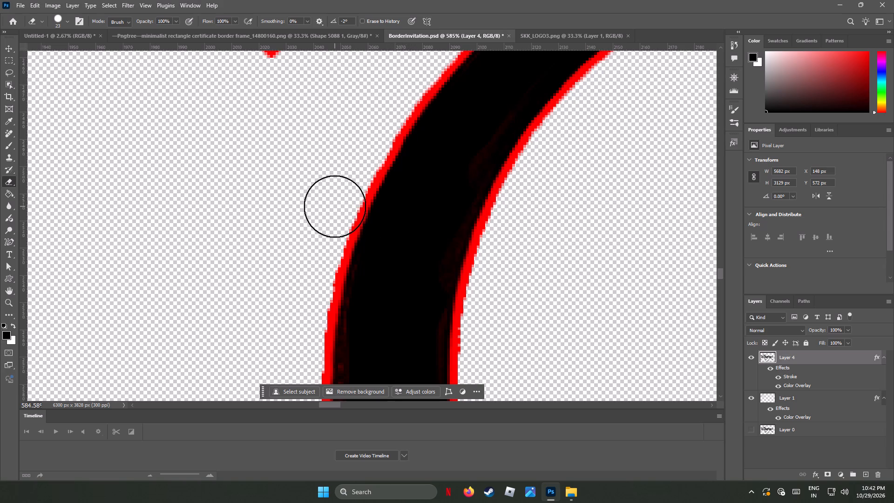
left_click(314, 266)
left_click(312, 285)
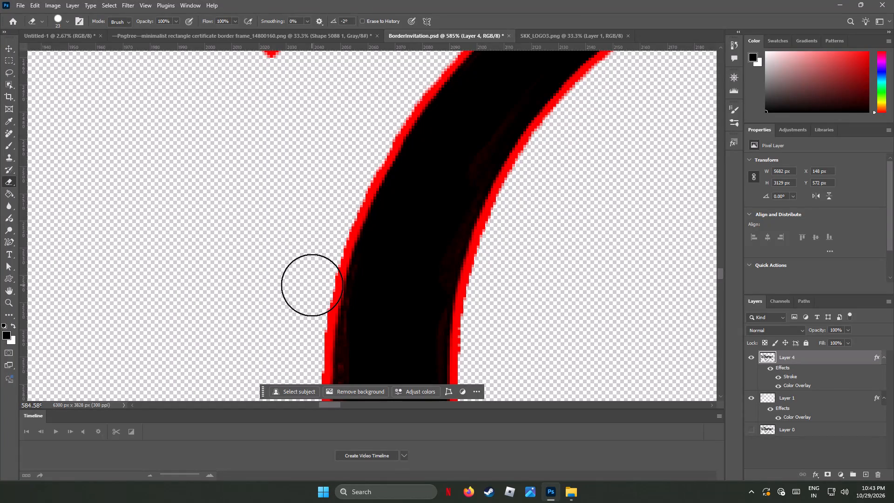
Erase the isolated specks outside the curl's upper-left bend and trim the outer edge beside them.
scroll(339, 282, "up", 1)
scroll(339, 282, "down", 2)
scroll(339, 282, "up", 8)
scroll(339, 282, "down", 1)
scroll(339, 282, "up", 6)
left_click_drag(295, 114, 249, 167)
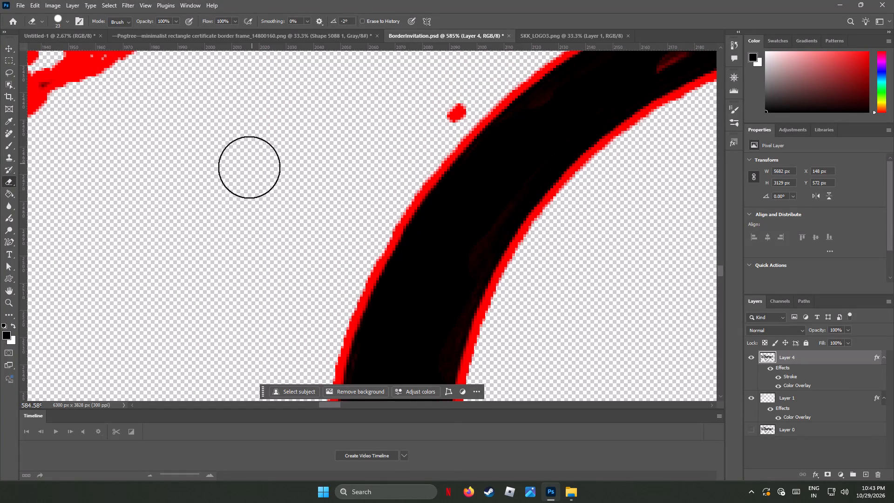
left_click_drag(249, 167, 310, 89)
left_click(442, 105)
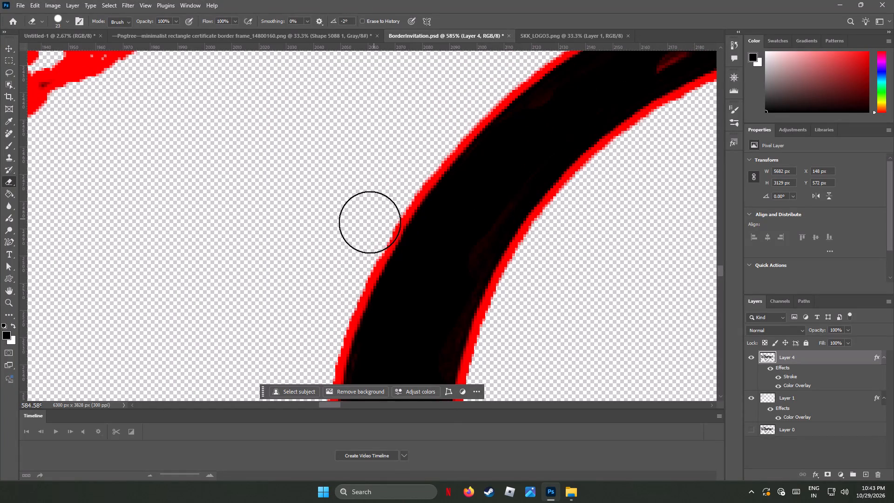
left_click(373, 218)
left_click(390, 191)
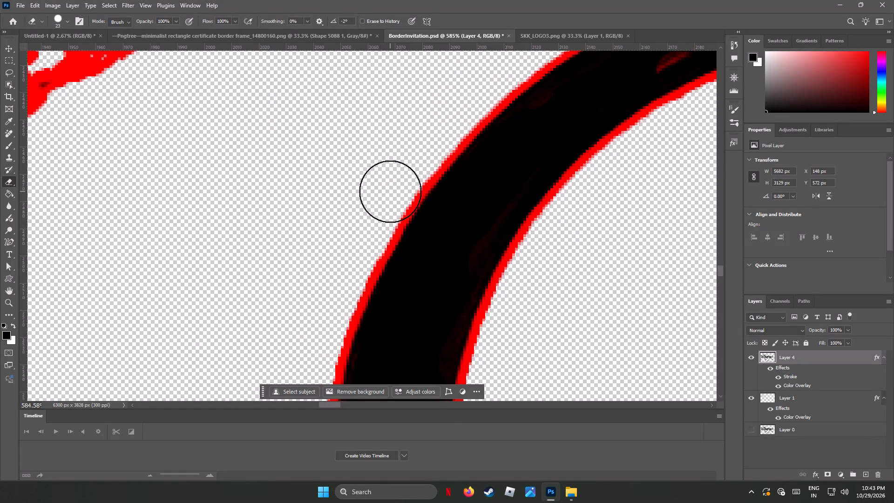
left_click(402, 170)
Examine the curl's top stroke and the neighbouring spiral ornament for remaining stray pixels.
scroll(569, 214, "up", 1)
scroll(569, 214, "down", 1)
scroll(569, 214, "up", 5)
scroll(569, 214, "down", 1)
scroll(569, 214, "up", 1)
scroll(569, 214, "down", 1)
scroll(569, 214, "up", 4)
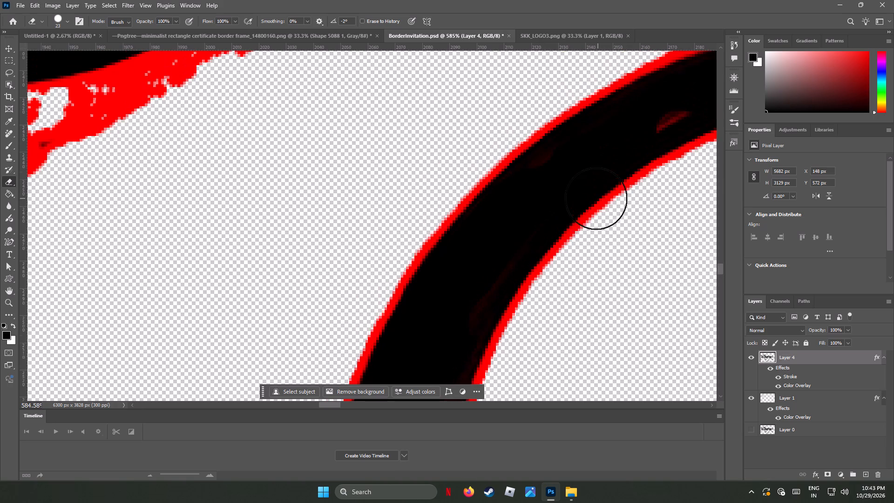
scroll(406, 294, "down", 10, "alt")
scroll(406, 294, "up", 1, "alt")
scroll(406, 294, "down", 4, "alt")
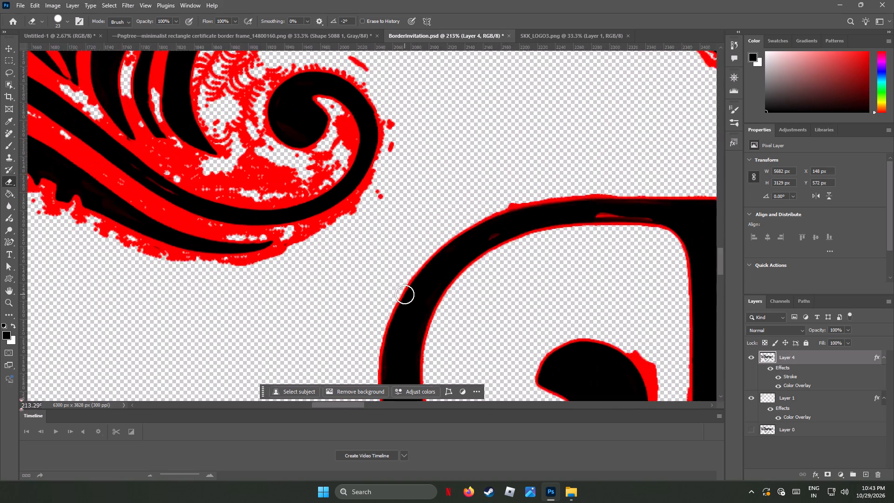
scroll(405, 294, "down", 2, "alt")
scroll(507, 245, "up", 5, "alt")
scroll(507, 245, "down", 1, "alt")
scroll(507, 245, "up", 1, "alt")
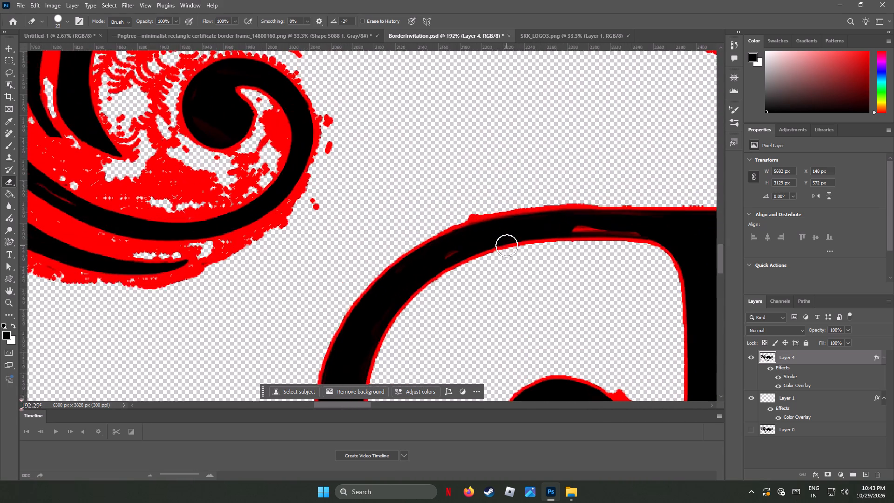
Erase the bump on the outer edge of the M curl's upper-left arc and the two isolated specks near the ornament.
scroll(507, 245, "up", 1, "alt")
scroll(507, 245, "down", 1, "alt")
scroll(507, 245, "up", 3, "alt")
scroll(511, 253, "down", 1, "alt")
scroll(511, 253, "up", 6, "alt")
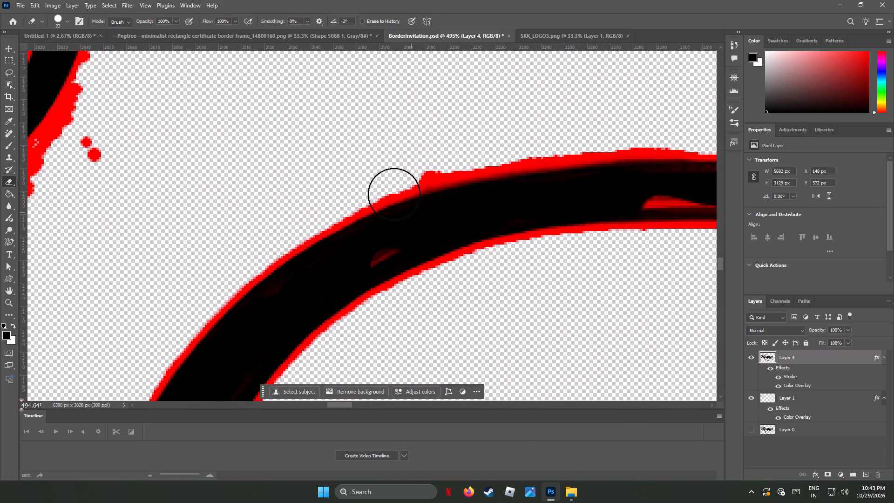
left_click(375, 183)
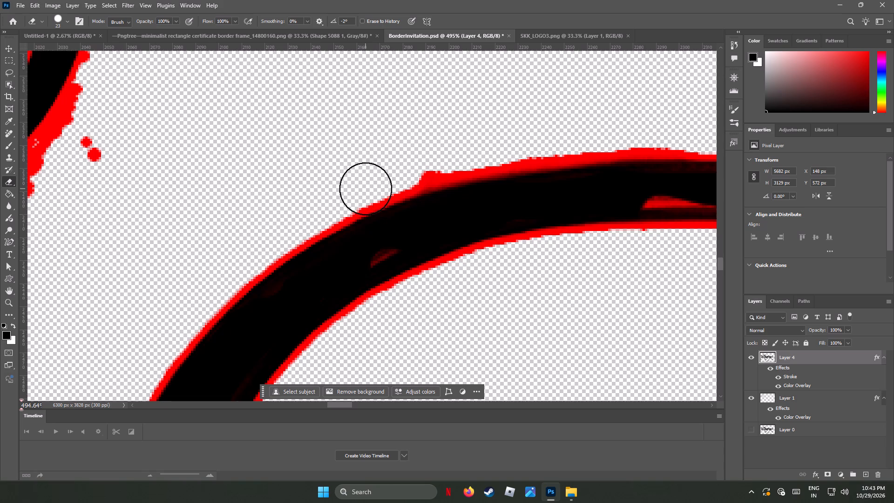
left_click(366, 189)
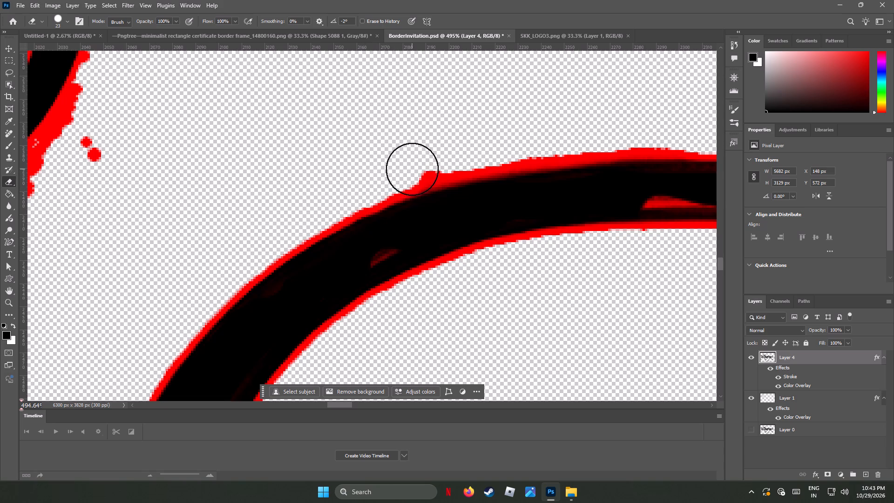
left_click(413, 168)
left_click(422, 164)
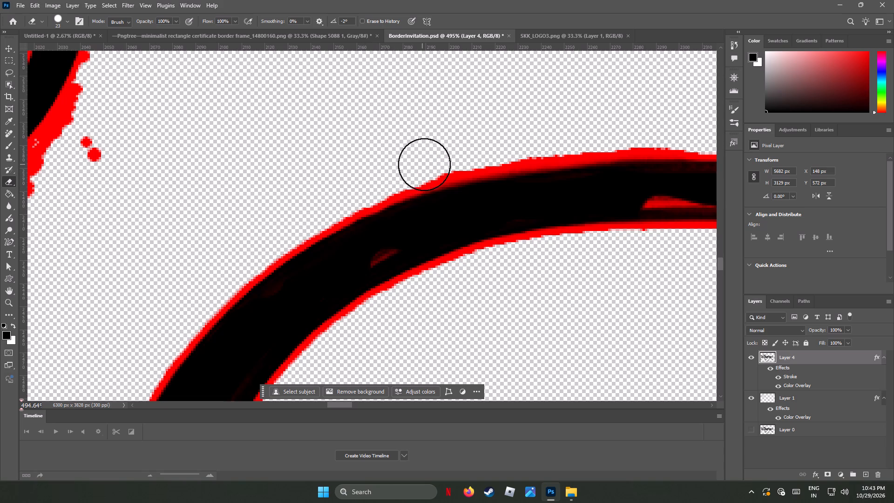
left_click(435, 159)
left_click_drag(108, 128, 85, 184)
left_click(451, 156)
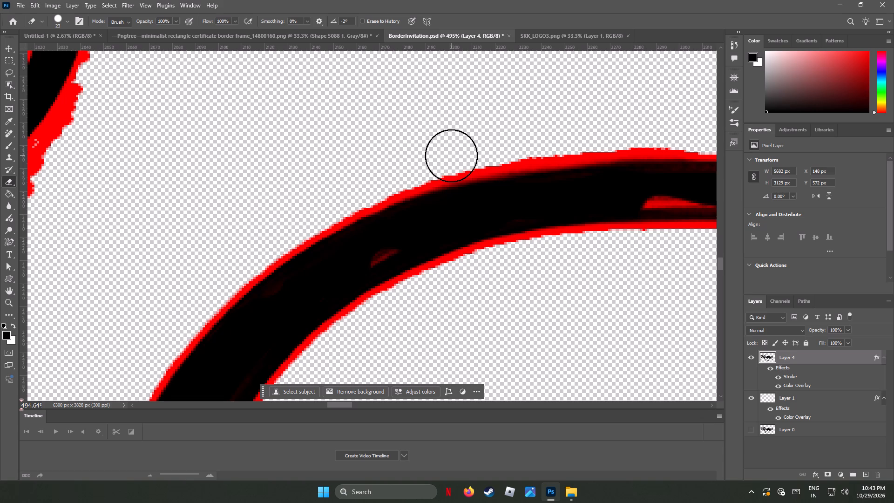
left_click(394, 175)
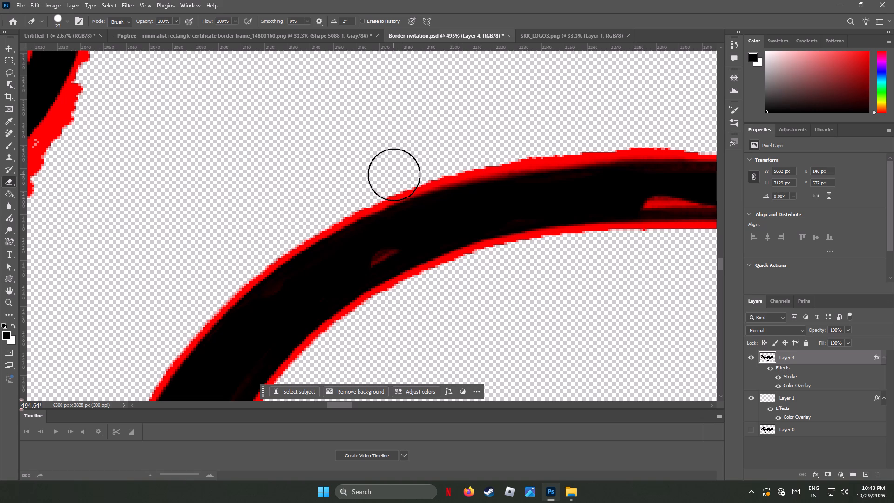
Trim the uneven stray pixels along the upper outer edge of the M curl's top stroke.
left_click(533, 143)
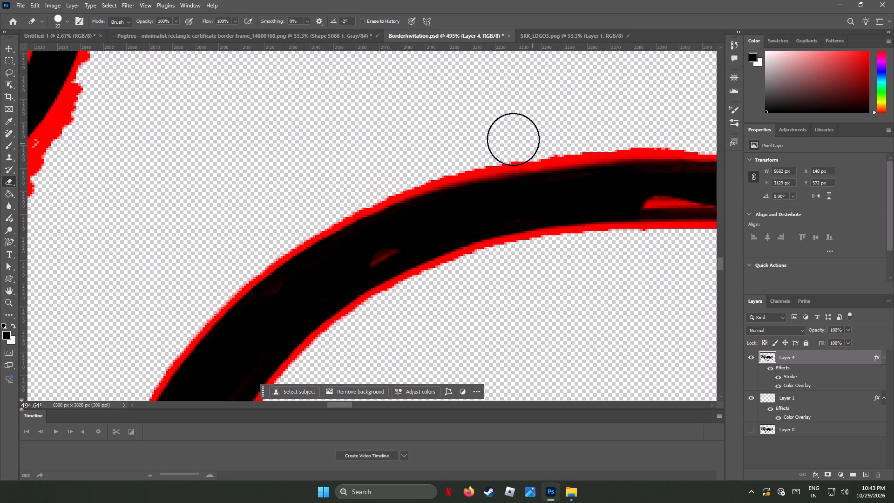
left_click(508, 146)
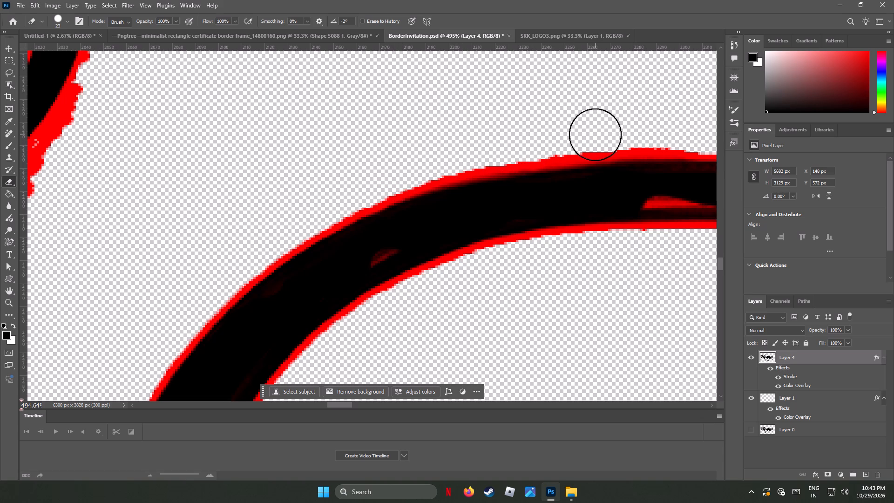
left_click(595, 135)
left_click(578, 136)
left_click(566, 139)
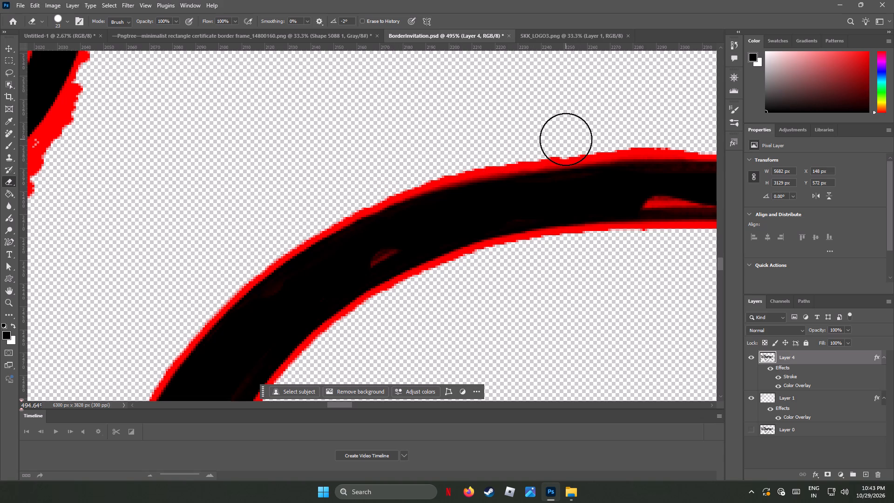
left_click(555, 141)
left_click(540, 143)
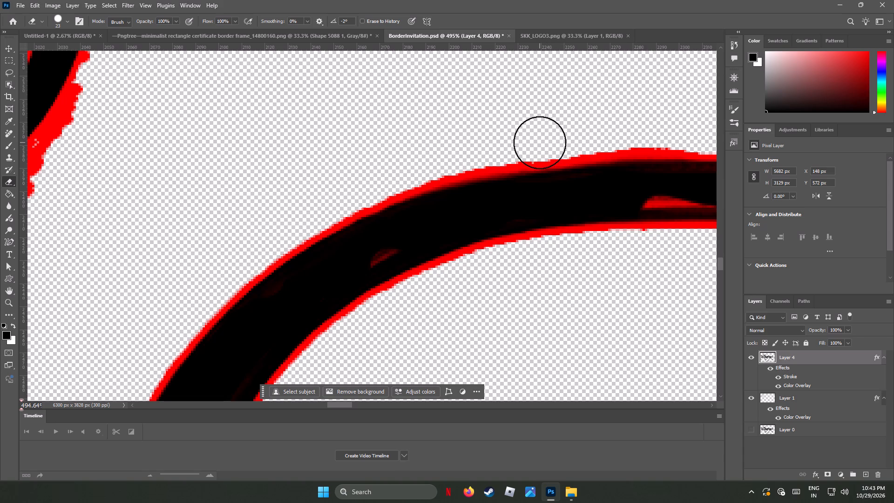
left_click(630, 133)
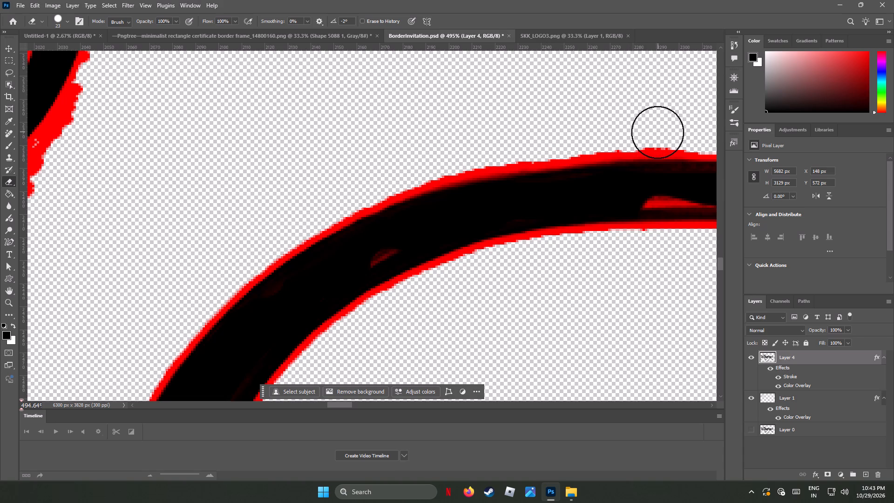
left_click(654, 133)
left_click(674, 132)
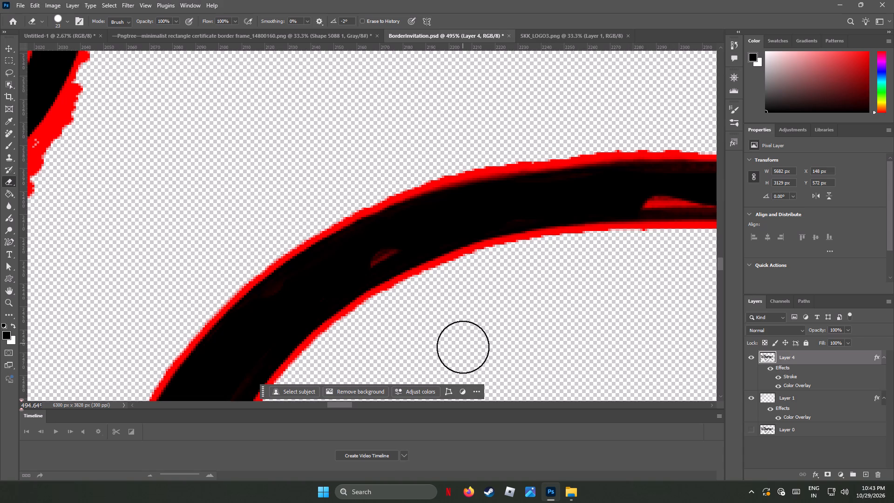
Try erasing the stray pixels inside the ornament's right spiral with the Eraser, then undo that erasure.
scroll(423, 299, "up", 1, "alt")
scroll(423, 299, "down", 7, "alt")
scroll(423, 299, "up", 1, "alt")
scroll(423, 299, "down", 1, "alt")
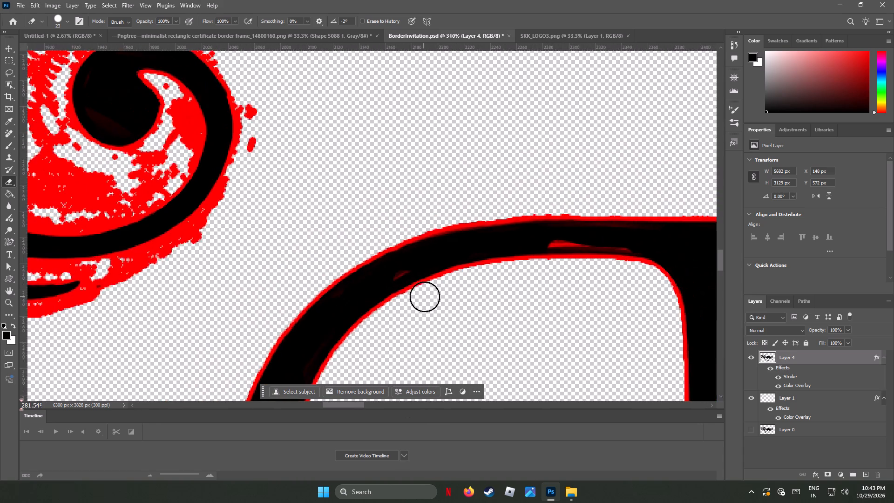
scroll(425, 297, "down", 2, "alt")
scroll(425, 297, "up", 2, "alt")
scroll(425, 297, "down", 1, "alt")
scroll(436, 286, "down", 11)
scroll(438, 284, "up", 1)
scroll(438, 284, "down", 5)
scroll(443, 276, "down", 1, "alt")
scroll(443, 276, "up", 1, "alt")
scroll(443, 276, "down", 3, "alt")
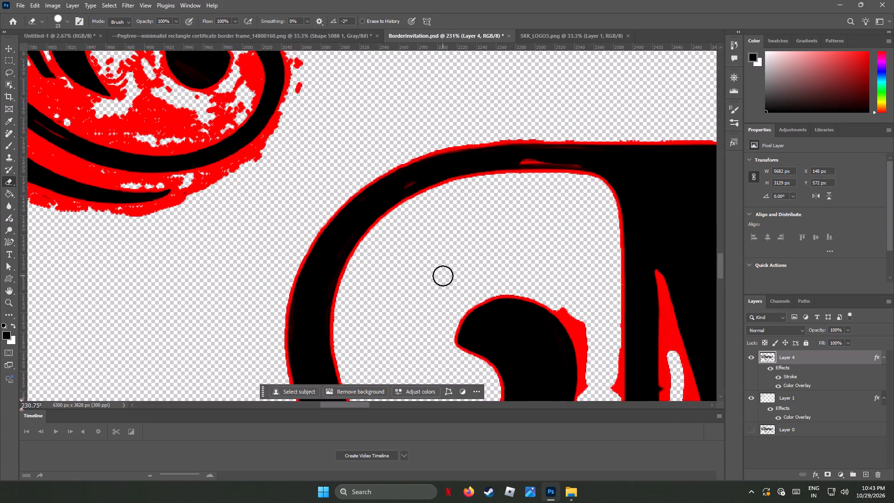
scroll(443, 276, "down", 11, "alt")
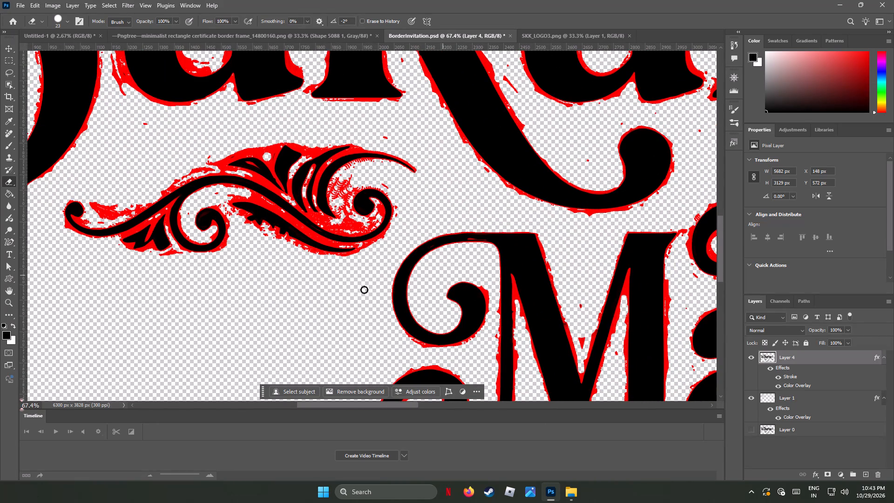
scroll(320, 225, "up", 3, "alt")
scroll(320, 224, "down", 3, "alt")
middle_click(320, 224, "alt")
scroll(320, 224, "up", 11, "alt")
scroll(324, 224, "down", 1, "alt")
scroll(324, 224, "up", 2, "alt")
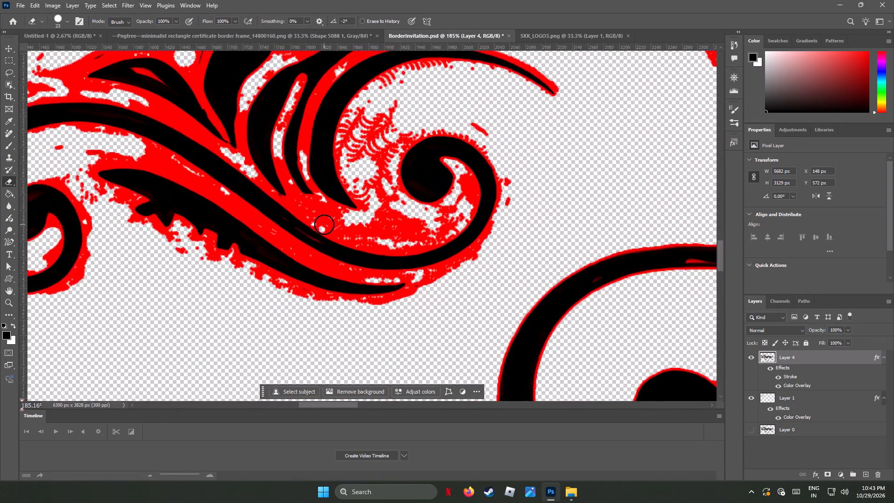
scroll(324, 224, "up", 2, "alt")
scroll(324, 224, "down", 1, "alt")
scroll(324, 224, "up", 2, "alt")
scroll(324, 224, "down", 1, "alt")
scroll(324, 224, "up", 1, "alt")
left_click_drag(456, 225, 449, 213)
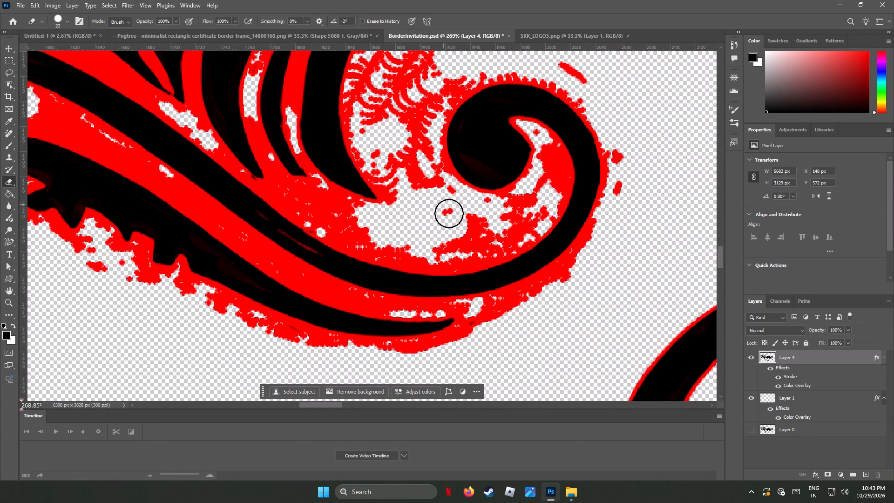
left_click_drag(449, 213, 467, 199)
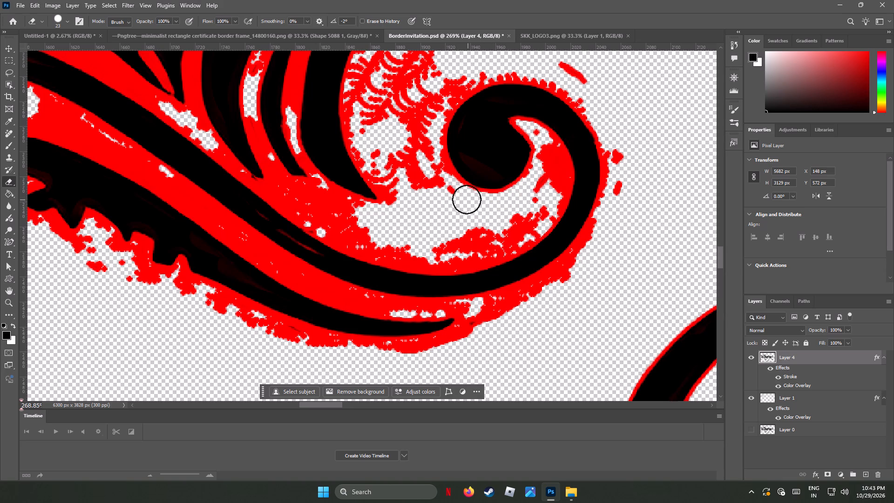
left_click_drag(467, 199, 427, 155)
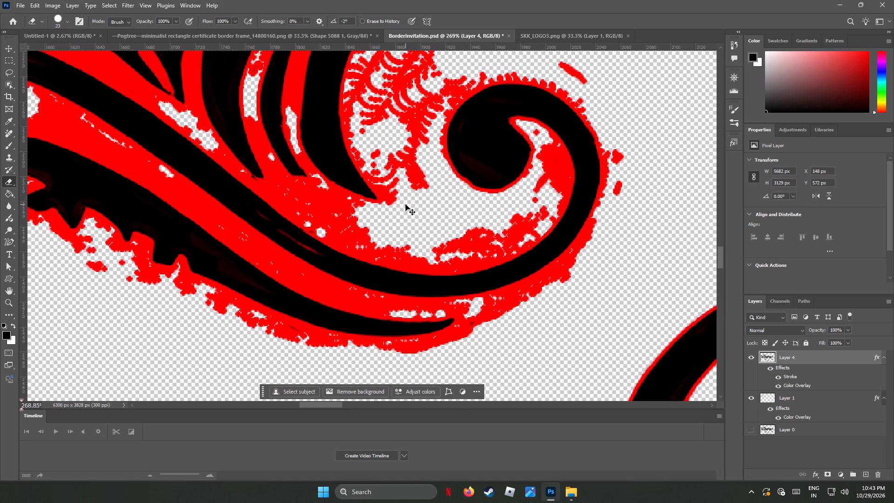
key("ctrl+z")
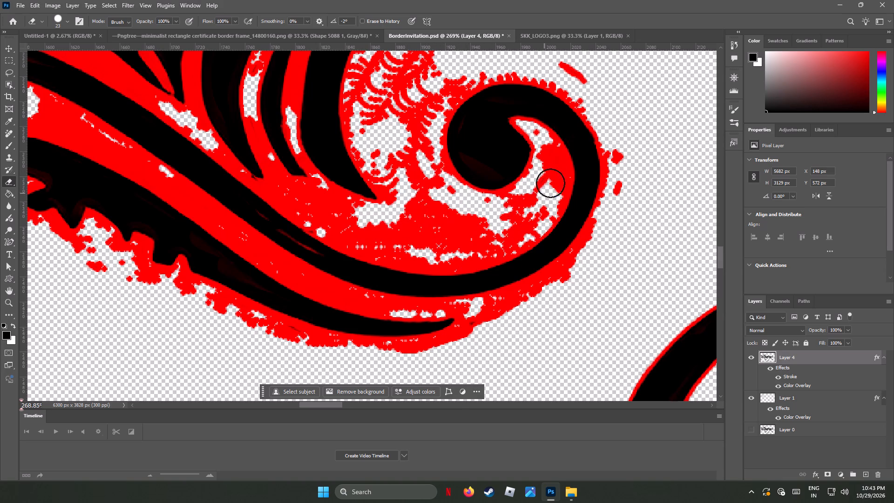
Switch to the Background Eraser and erase stray pixels in the open area beneath the ornament's right spiral head.
right_click(8, 179)
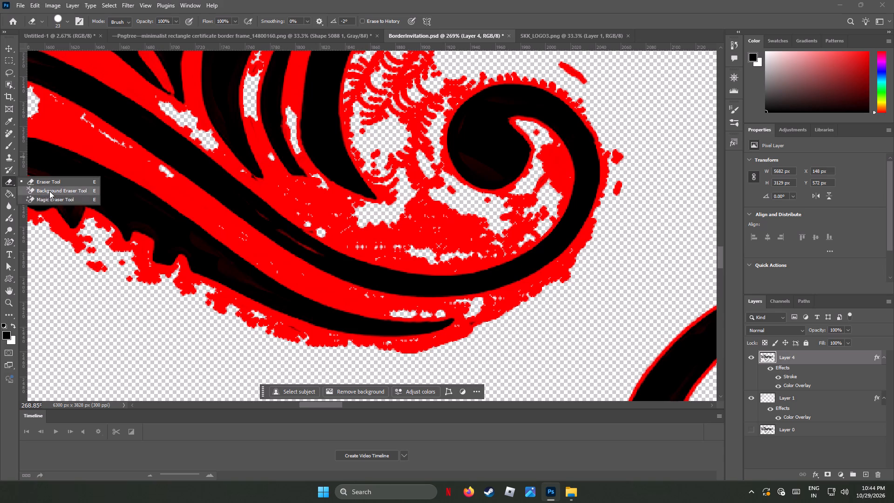
left_click(49, 191)
left_click_drag(534, 194, 533, 204)
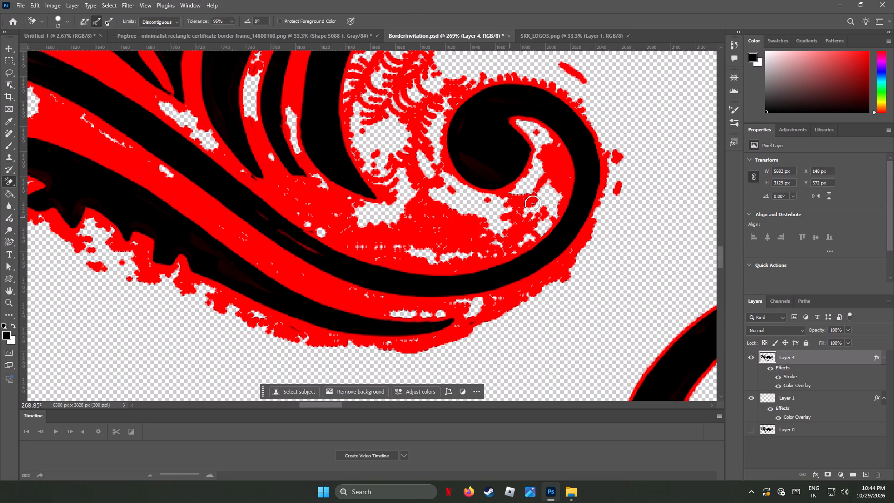
left_click_drag(533, 204, 533, 203)
left_click_drag(521, 203, 467, 245)
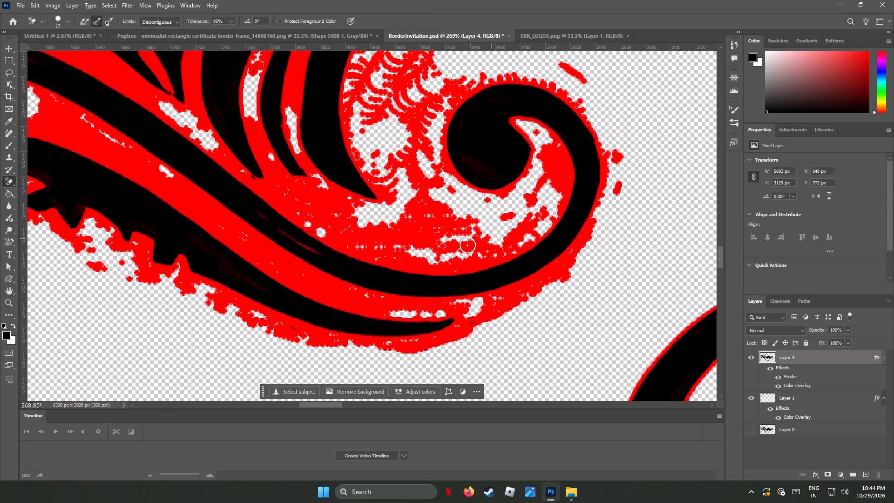
left_click_drag(467, 245, 557, 179)
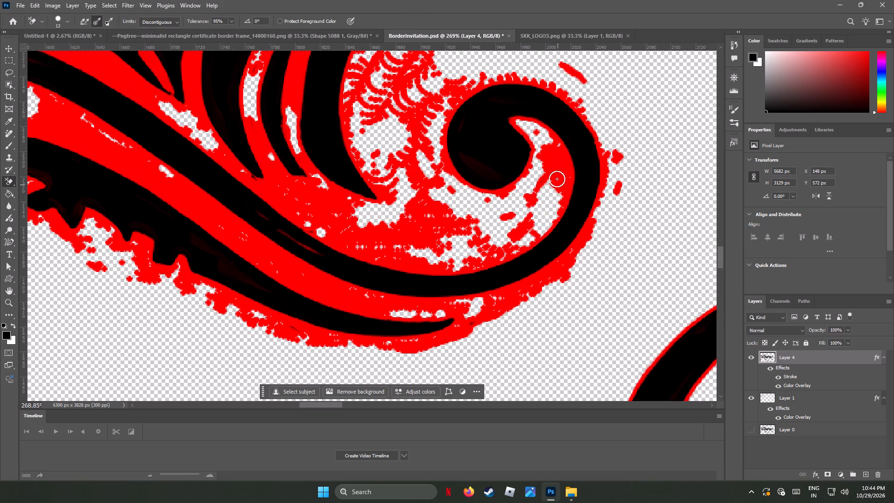
left_click_drag(557, 179, 417, 225)
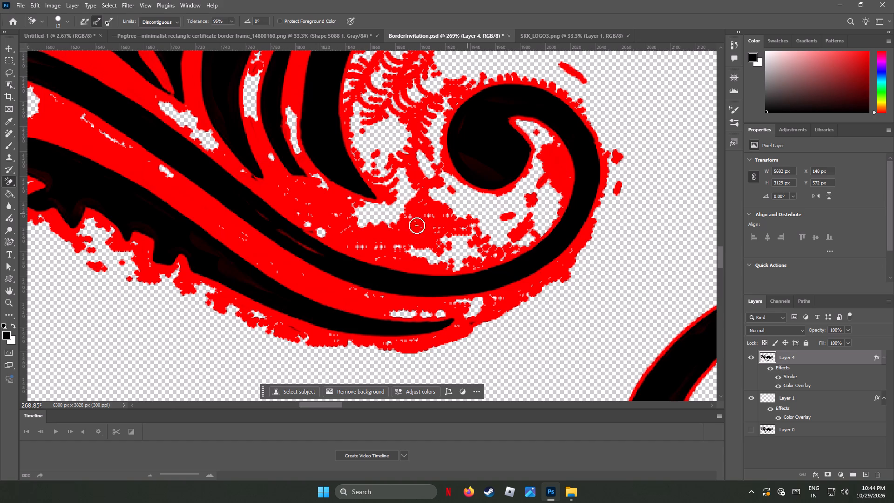
left_click_drag(417, 225, 308, 235)
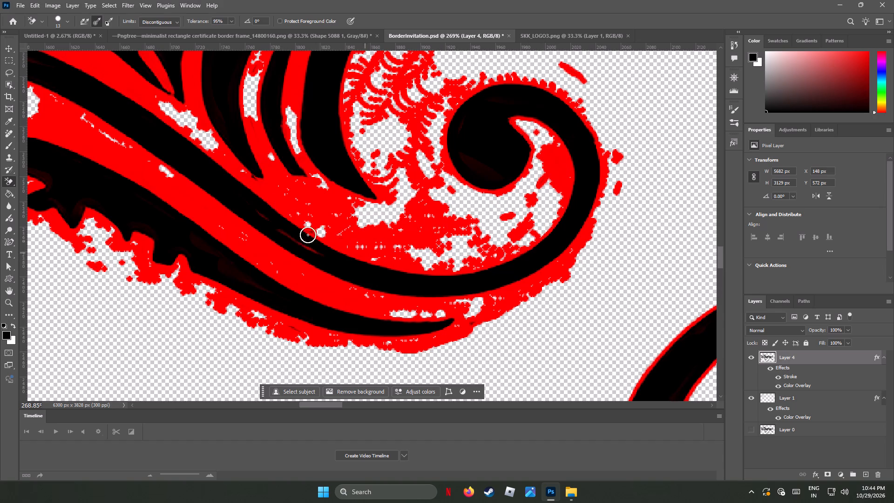
left_click_drag(308, 235, 446, 251)
Erase the stray pixels in the narrow gap between the spiral's round head and its outer stroke.
left_click_drag(560, 153, 555, 164)
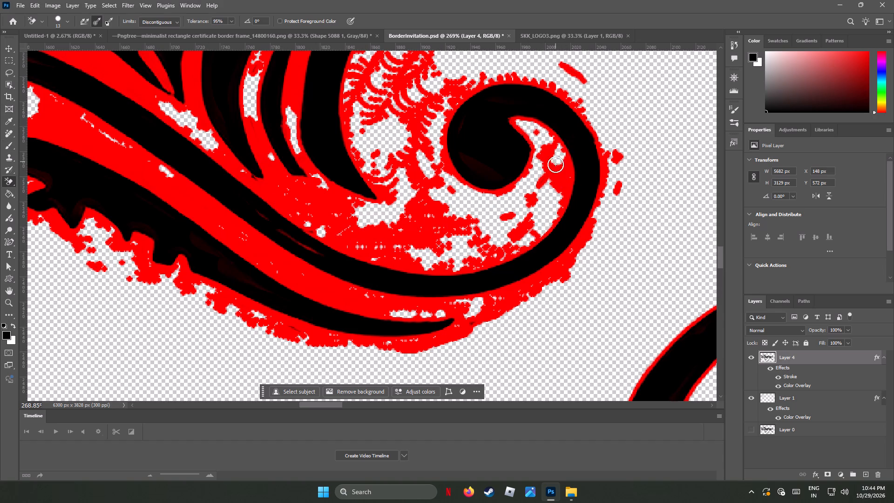
left_click_drag(555, 164, 526, 125)
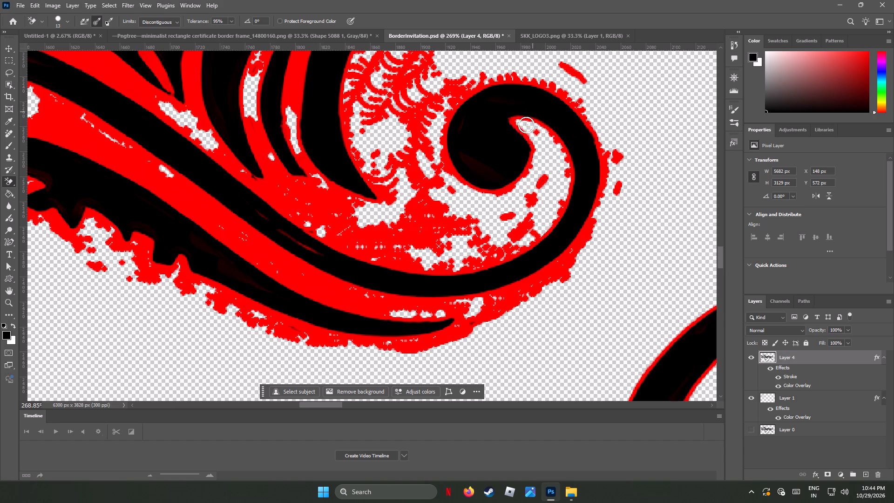
left_click_drag(526, 125, 417, 263)
Erase stray pixels along the inner upper edge of the spiral's stem, below the leaf tips.
left_click_drag(417, 263, 237, 225)
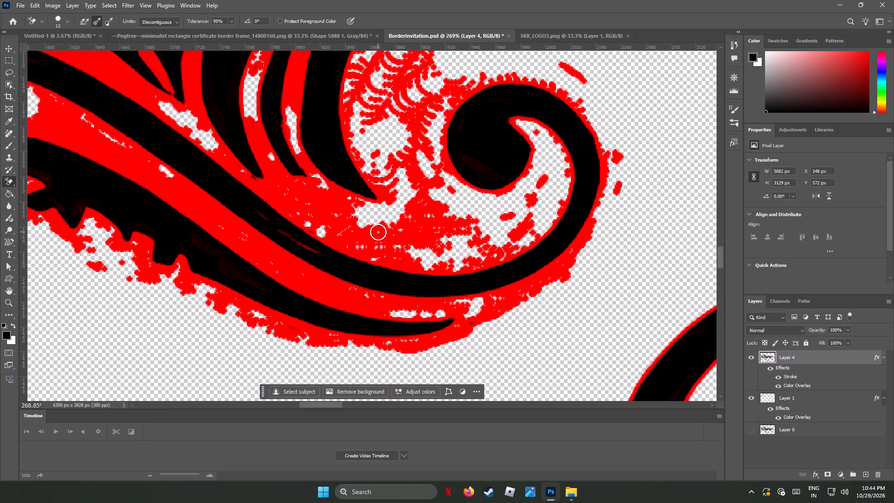
left_click_drag(378, 232, 341, 231)
left_click_drag(337, 240, 446, 263)
left_click_drag(446, 263, 363, 235)
left_click_drag(432, 226, 515, 260)
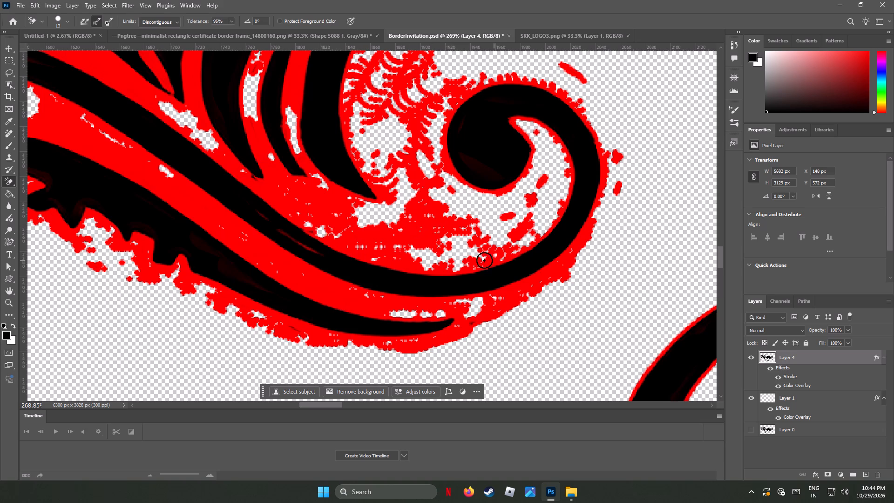
left_click_drag(482, 266, 545, 242)
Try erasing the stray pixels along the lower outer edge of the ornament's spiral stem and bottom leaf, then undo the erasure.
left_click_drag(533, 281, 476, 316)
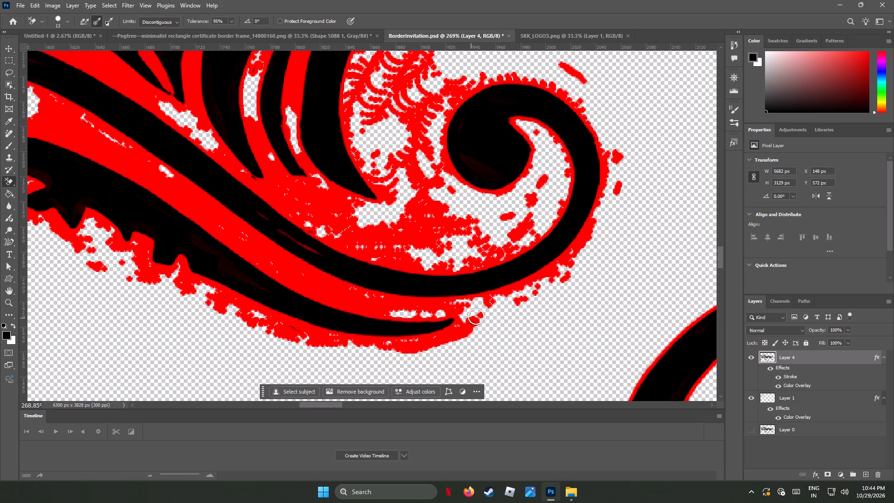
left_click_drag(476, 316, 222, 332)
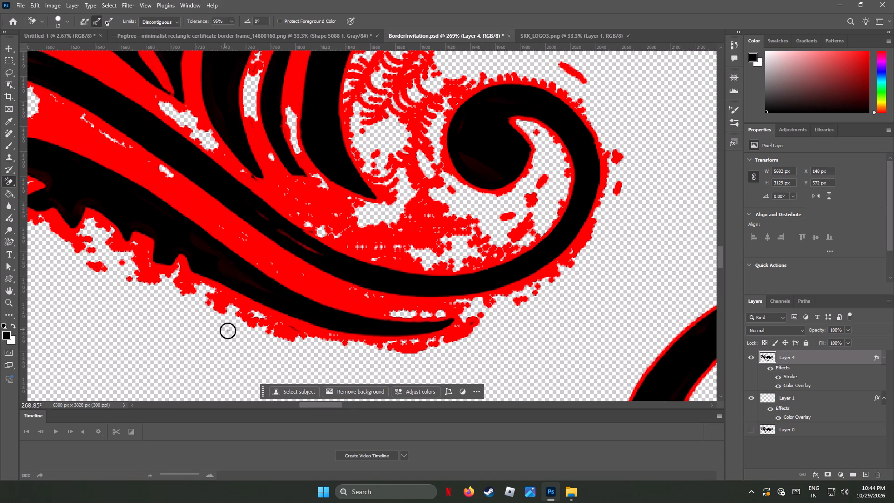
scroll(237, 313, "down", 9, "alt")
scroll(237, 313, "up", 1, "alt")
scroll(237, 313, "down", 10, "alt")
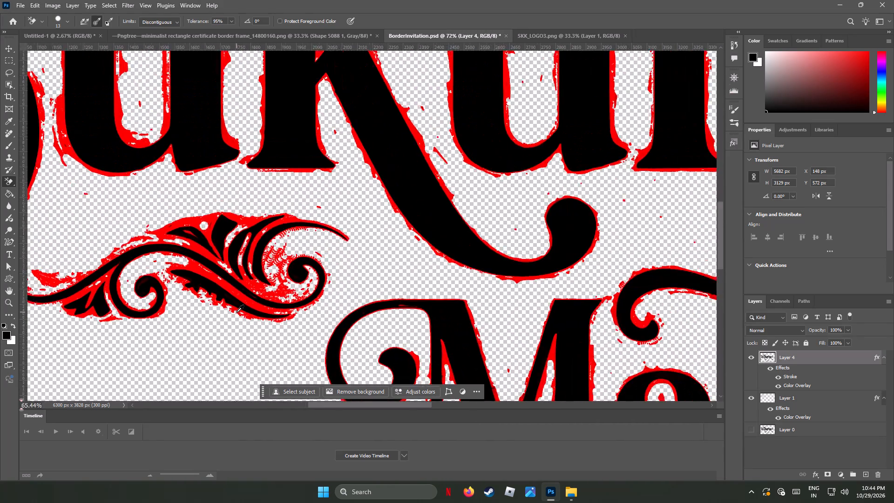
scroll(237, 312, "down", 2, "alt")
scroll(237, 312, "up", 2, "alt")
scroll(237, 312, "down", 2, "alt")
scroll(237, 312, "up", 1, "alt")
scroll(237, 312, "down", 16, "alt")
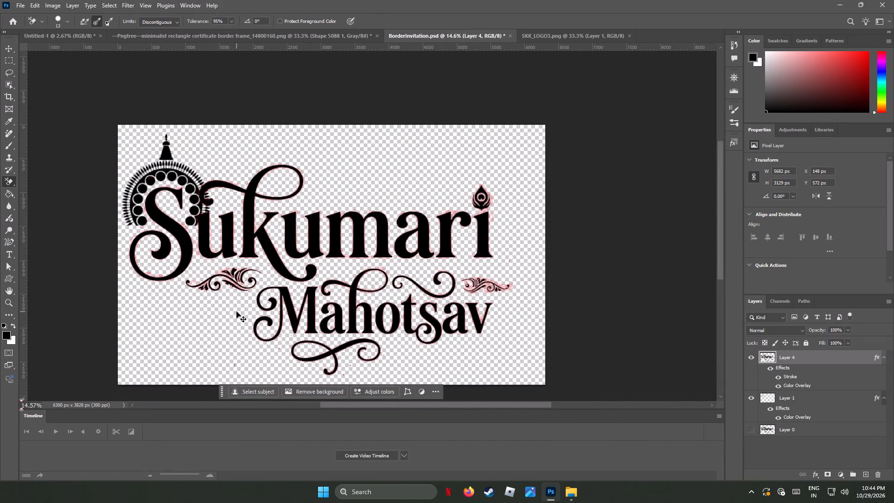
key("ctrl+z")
Clear the layer style from Layer 4 to remove its red stroke and colour overlay.
scroll(154, 205, "up", 6, "alt")
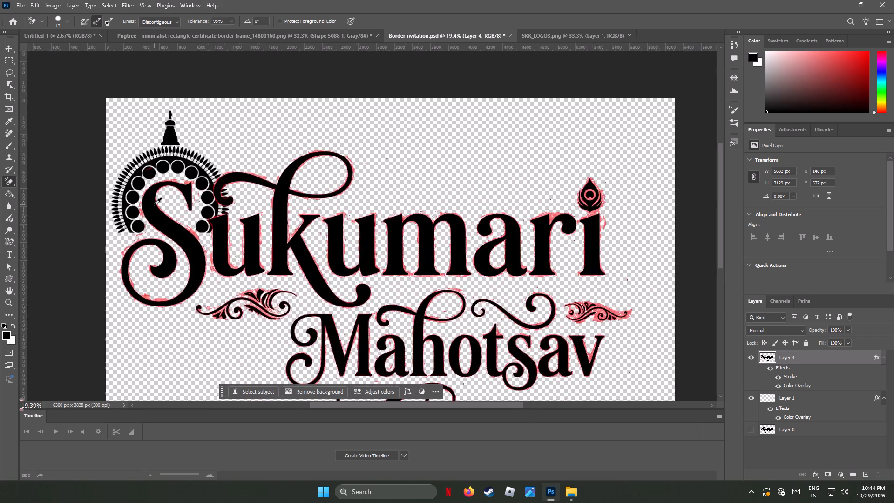
scroll(154, 205, "up", 3, "alt")
scroll(154, 205, "down", 1, "alt")
scroll(154, 205, "up", 4, "alt")
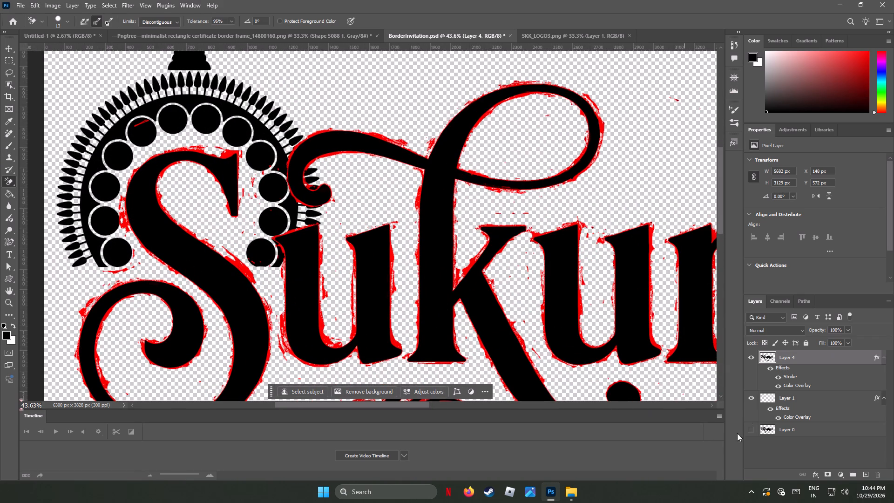
right_click(811, 356)
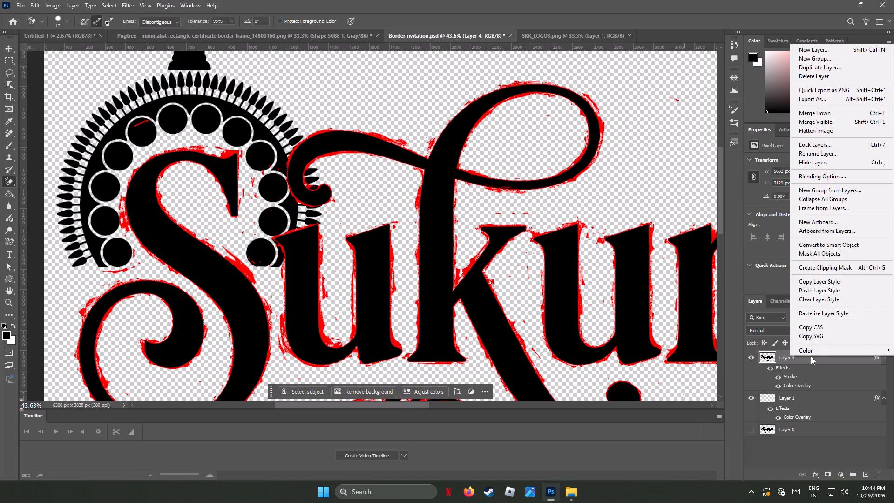
left_click(834, 297)
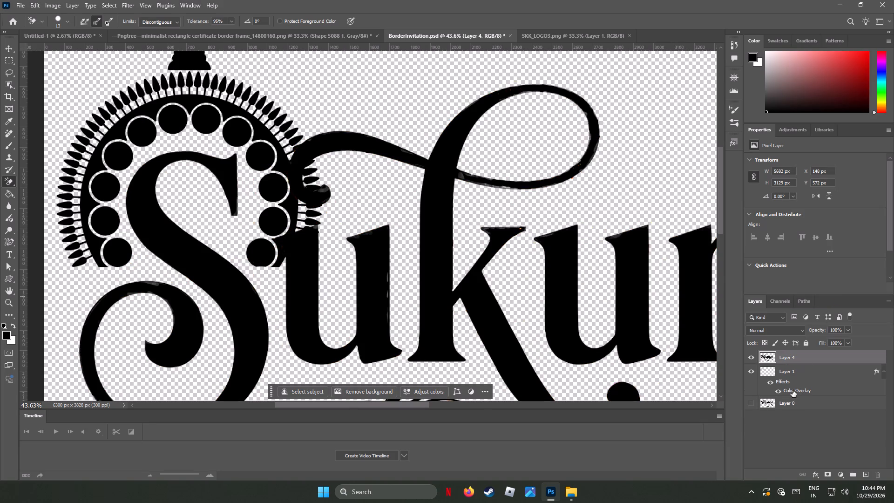
Select Layer 1 and collapse its list of effects.
left_click(789, 371)
right_click(789, 371)
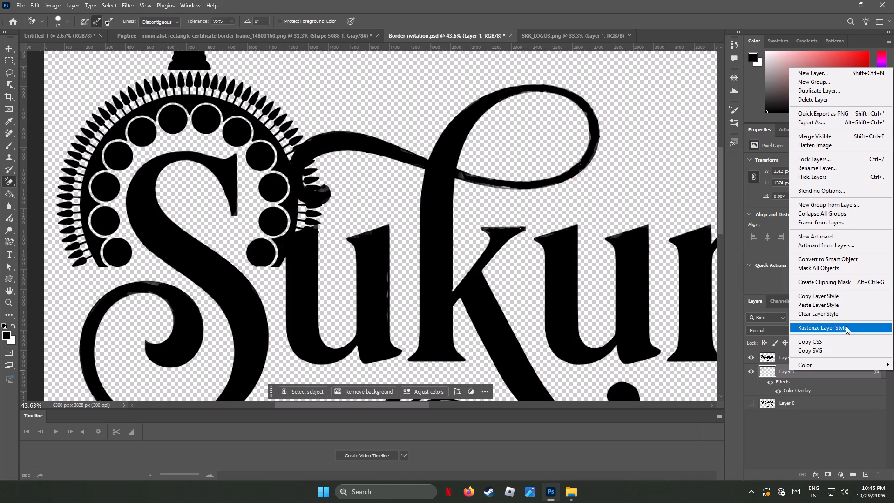
left_click(840, 376)
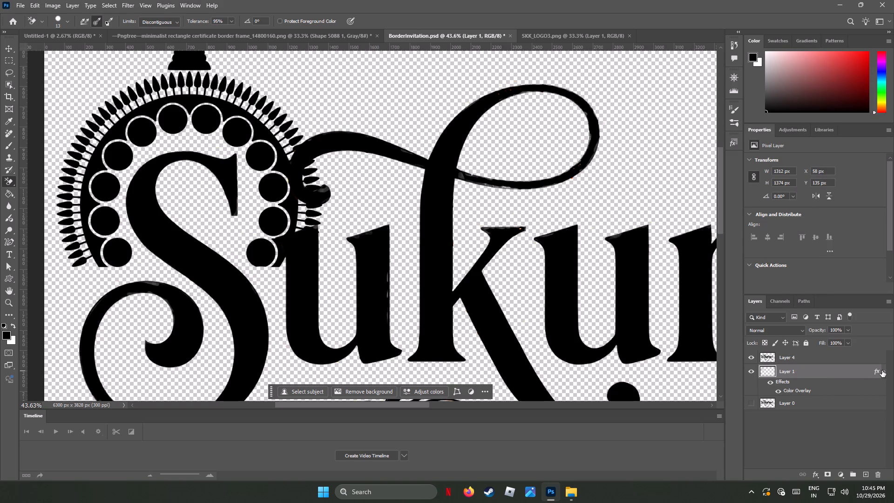
left_click(882, 370)
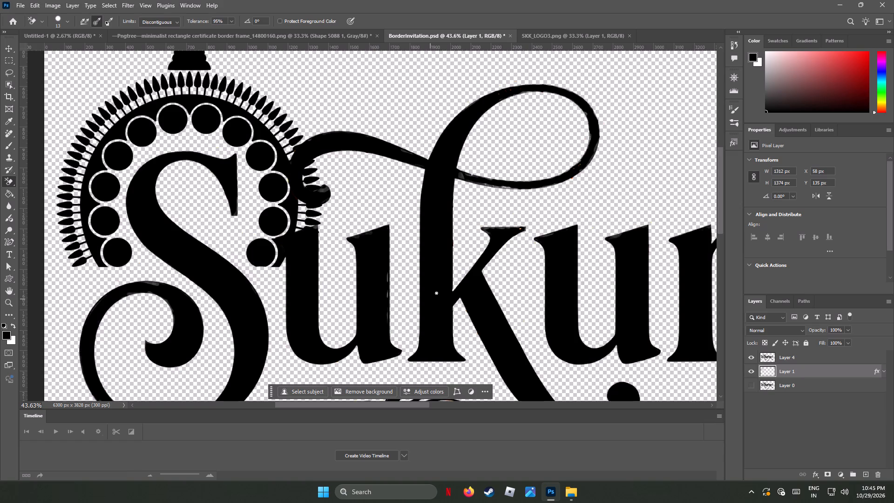
Hide Layer 1 and show it again to check which artwork it holds.
left_click(753, 374)
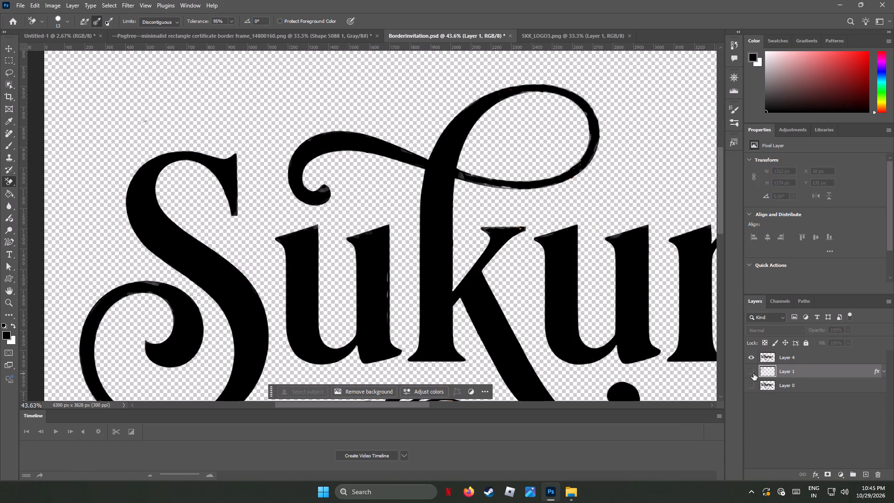
left_click(753, 374)
On Layer 4, paint black with the Brush over the grey patches along the lower edge of the k's loop stroke.
left_click(778, 358)
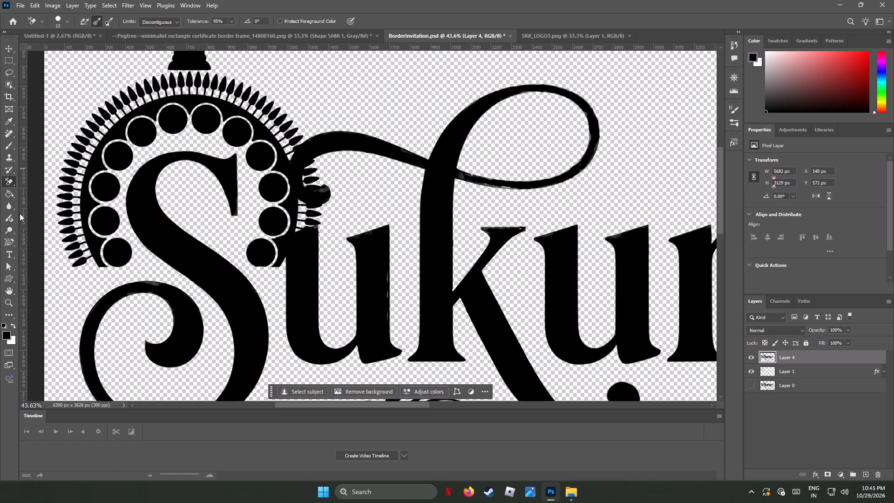
left_click(7, 146)
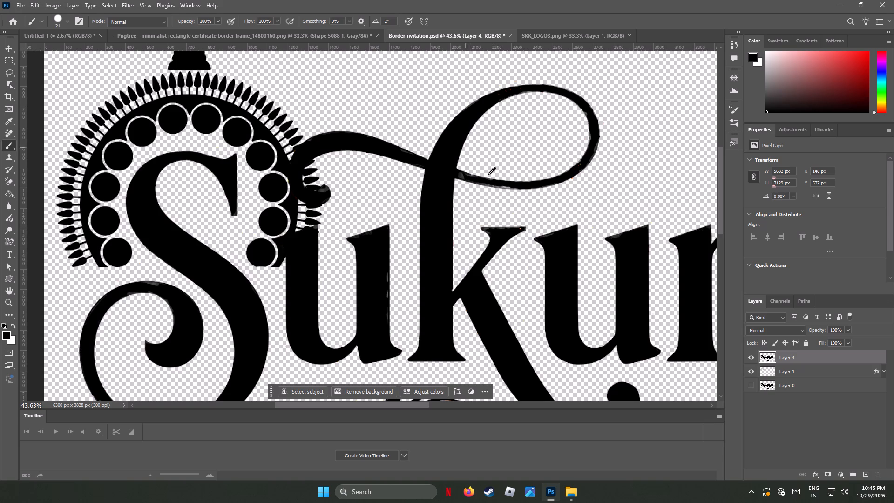
scroll(505, 186, "up", 20, "alt")
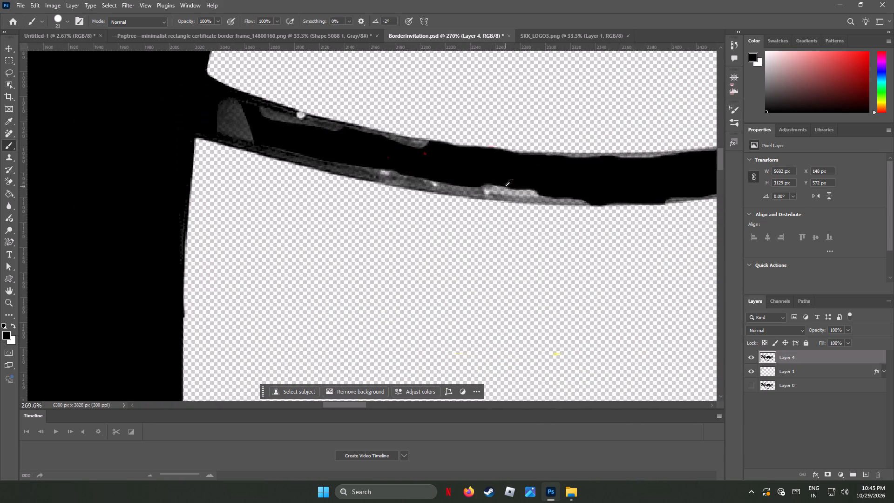
scroll(505, 186, "up", 5, "alt")
left_click_drag(637, 194, 635, 194)
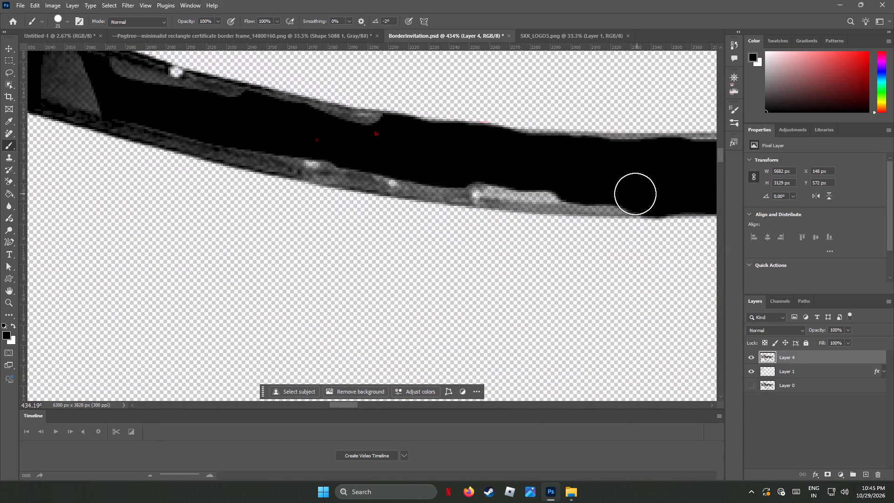
left_click_drag(635, 194, 557, 190)
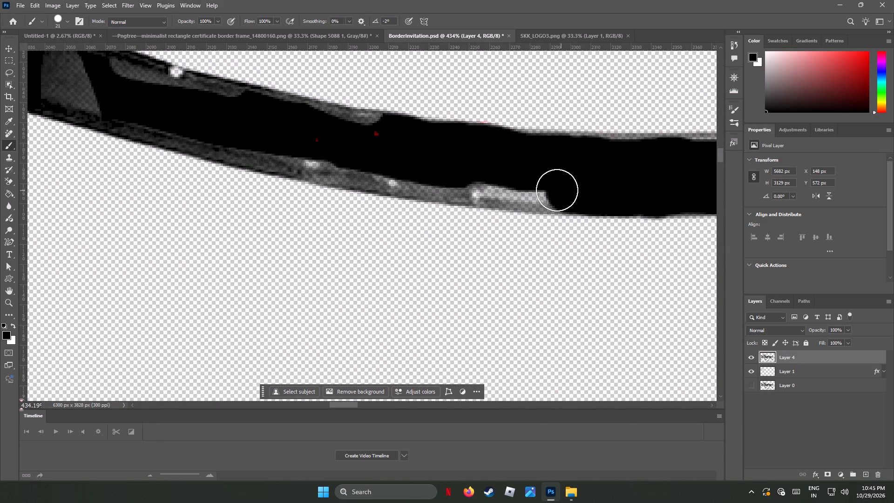
left_click_drag(557, 190, 515, 185)
left_click_drag(515, 187, 495, 187)
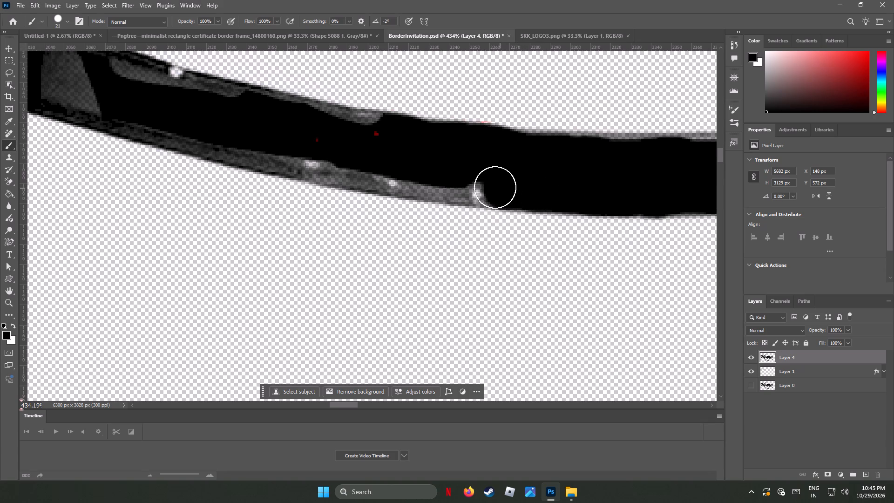
left_click_drag(495, 187, 402, 176)
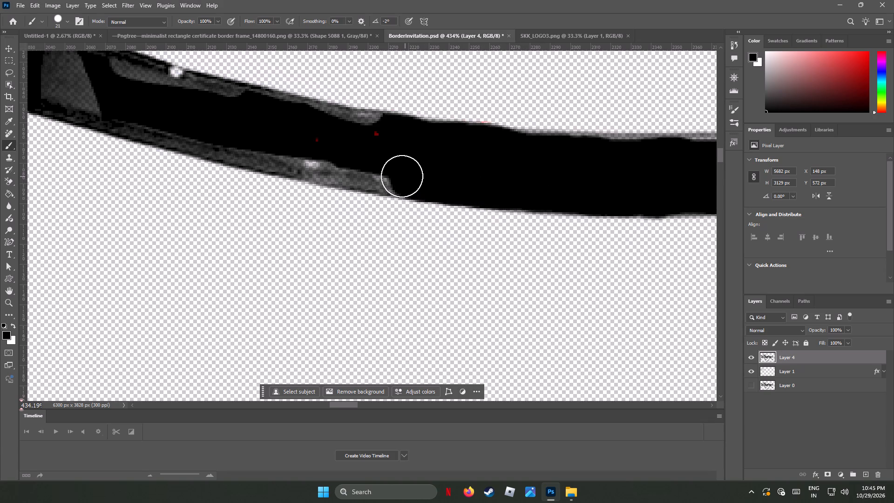
left_click_drag(402, 176, 358, 167)
left_click_drag(359, 165, 272, 153)
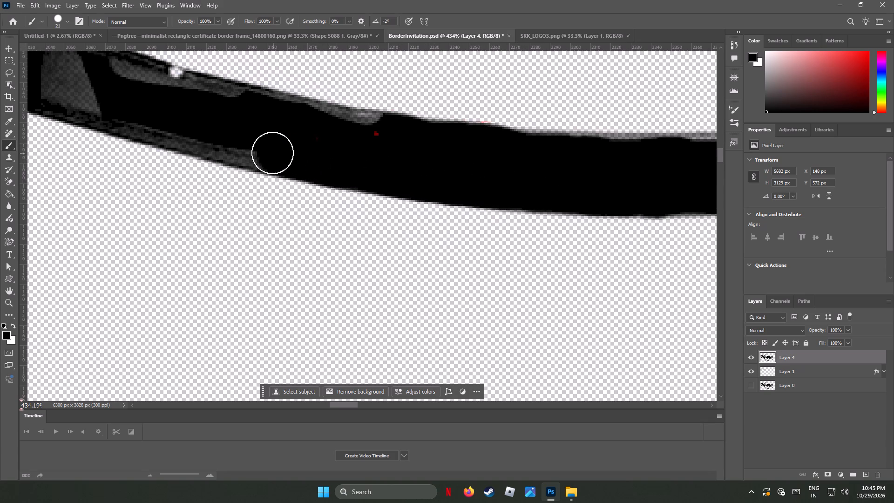
left_click_drag(272, 153, 166, 127)
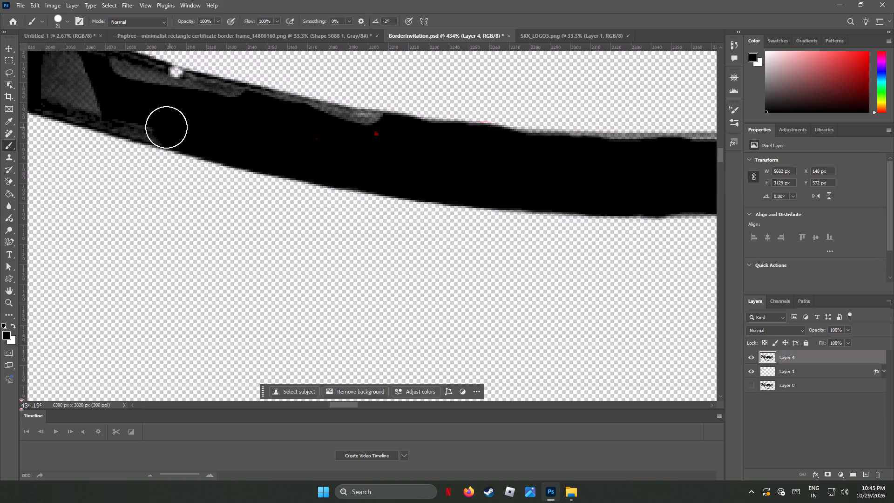
left_click_drag(166, 127, 119, 115)
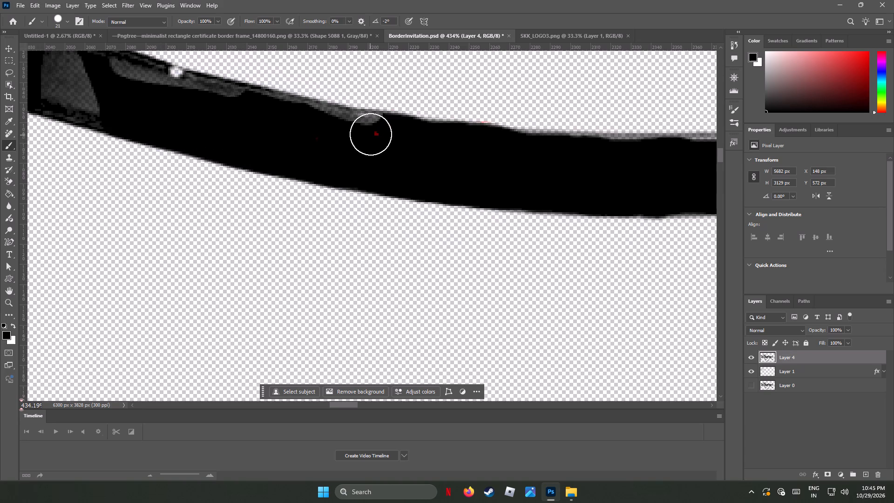
Paint black over the grey and white patches along the upper edge of the same loop stroke, towards the k's stem.
left_click_drag(372, 133, 287, 116)
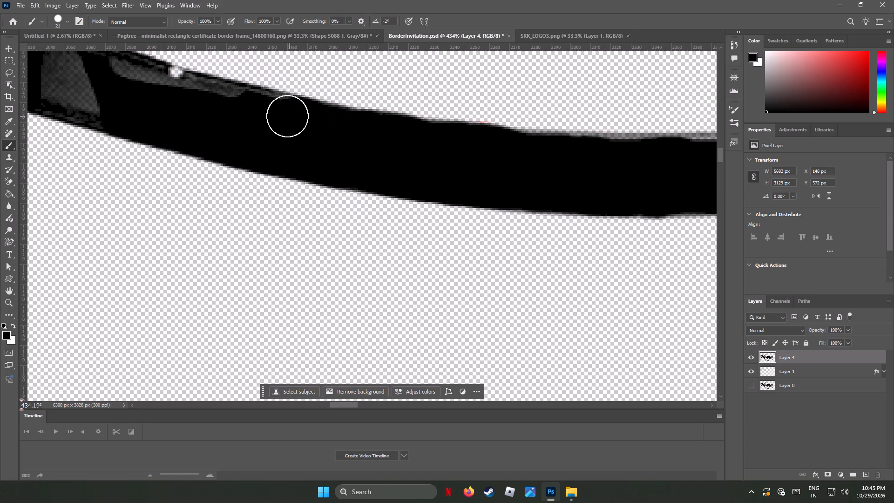
left_click_drag(287, 116, 163, 87)
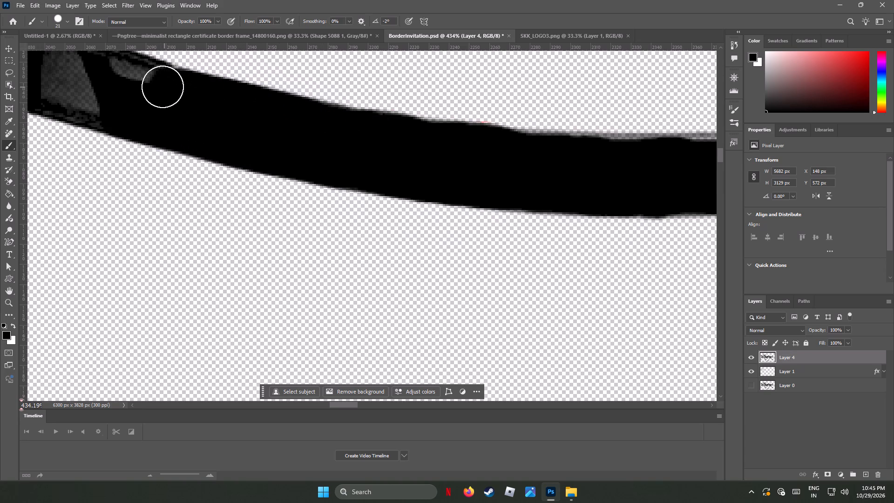
left_click_drag(163, 87, 120, 75)
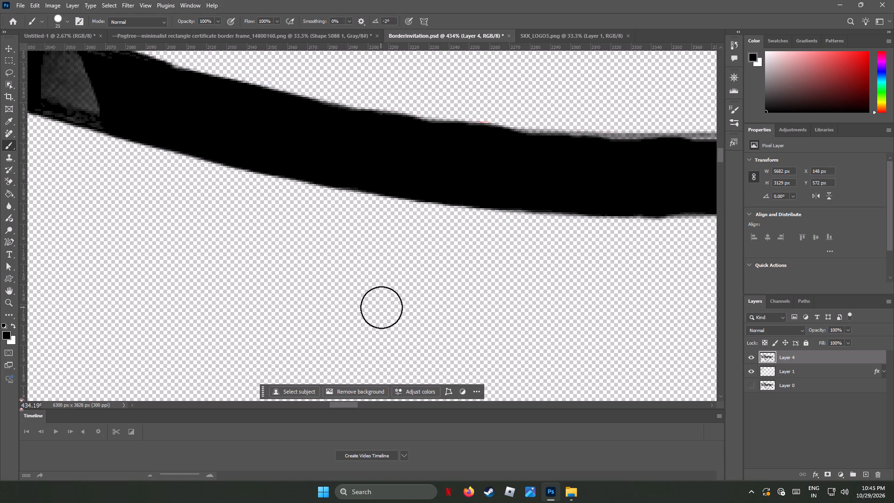
Examine the k's retouched loop and the whole Sukumari Mahotsav logo for remaining flaws.
scroll(383, 309, "down", 15, "alt")
scroll(392, 308, "up", 5, "alt")
scroll(392, 308, "down", 1, "alt")
scroll(392, 308, "up", 2, "alt")
scroll(395, 307, "down", 3, "alt")
scroll(395, 307, "up", 3, "alt")
scroll(395, 307, "down", 5, "alt")
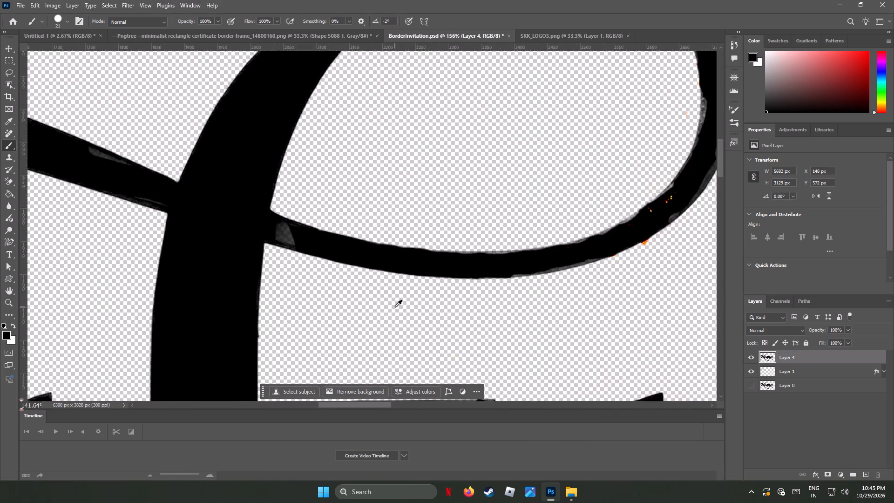
scroll(395, 307, "down", 6, "alt")
scroll(395, 306, "up", 1, "alt")
scroll(395, 306, "down", 9, "alt")
scroll(395, 306, "up", 2, "alt")
scroll(395, 306, "down", 5, "alt")
scroll(396, 306, "up", 1, "alt")
scroll(396, 306, "down", 1, "alt")
scroll(396, 306, "up", 1, "alt")
scroll(396, 306, "down", 6, "alt")
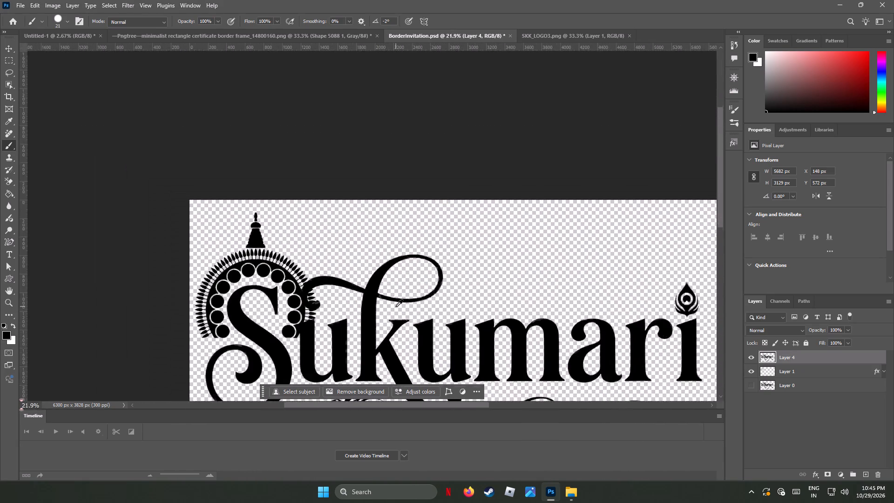
scroll(396, 306, "down", 7, "alt")
scroll(410, 296, "down", 6)
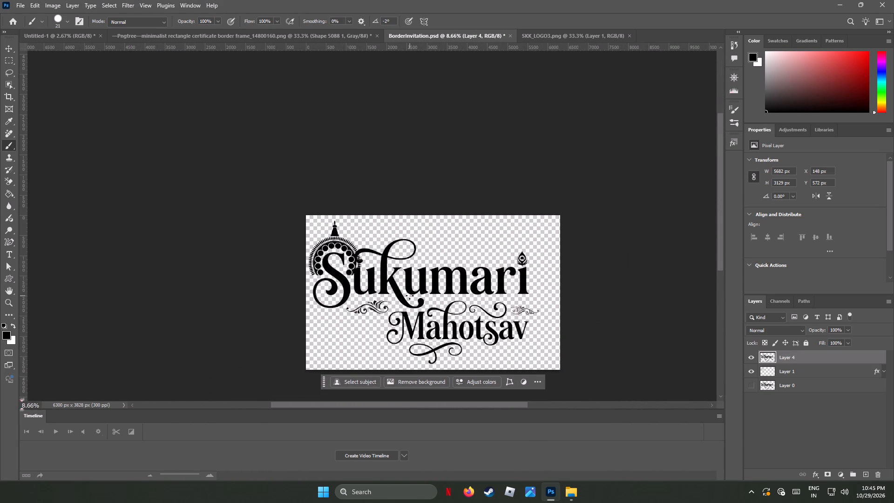
scroll(410, 296, "down", 6)
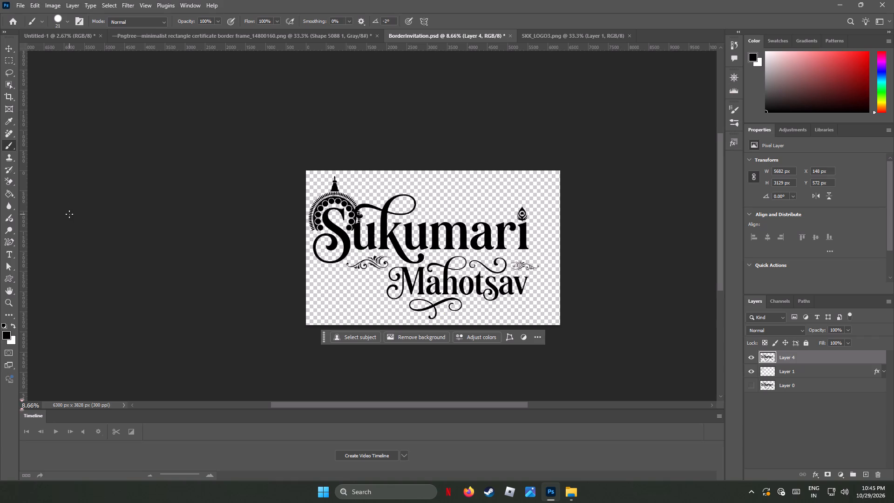
Save the BorderInvitation document.
key("ctrl+s")
key("ctrl+s")
key("ctrl+s")
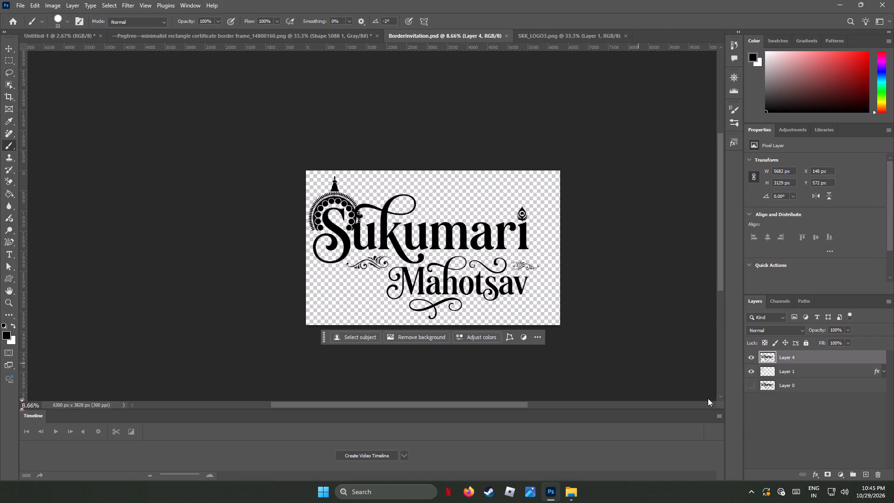
Hide Layer 1, which holds the crown ornament around the S.
left_click(754, 369)
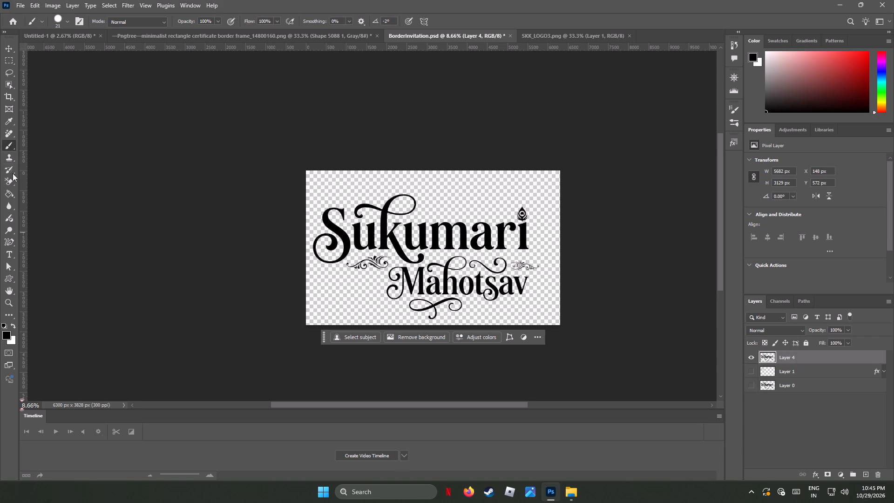
Switch to the regular Eraser with a hard round brush sized 417 px.
right_click(9, 182)
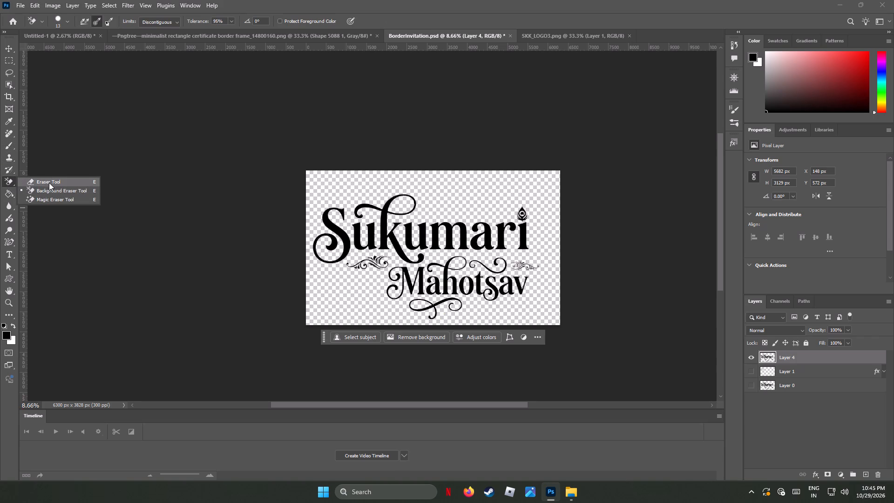
left_click(49, 181)
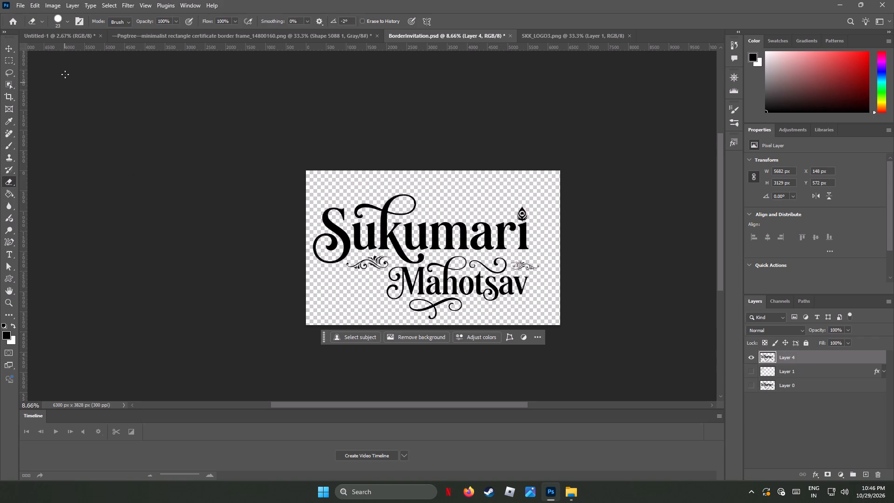
left_click(67, 20)
left_click(94, 47)
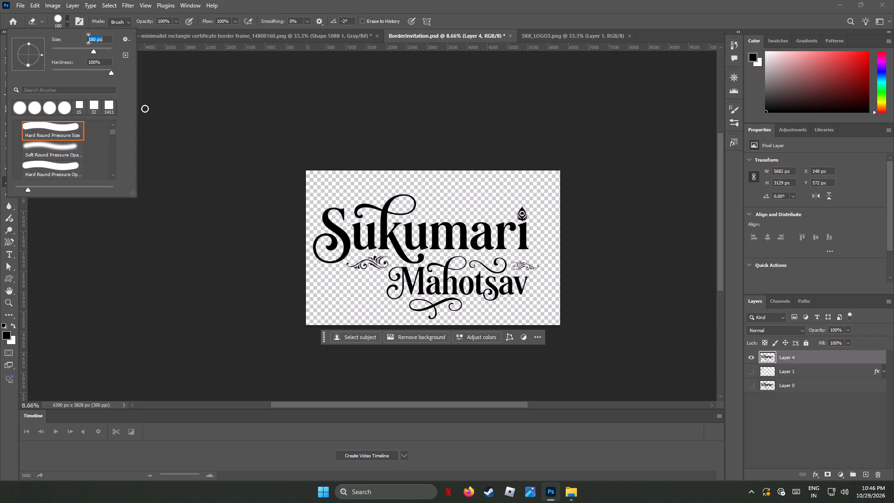
left_click(103, 48)
left_click(315, 3)
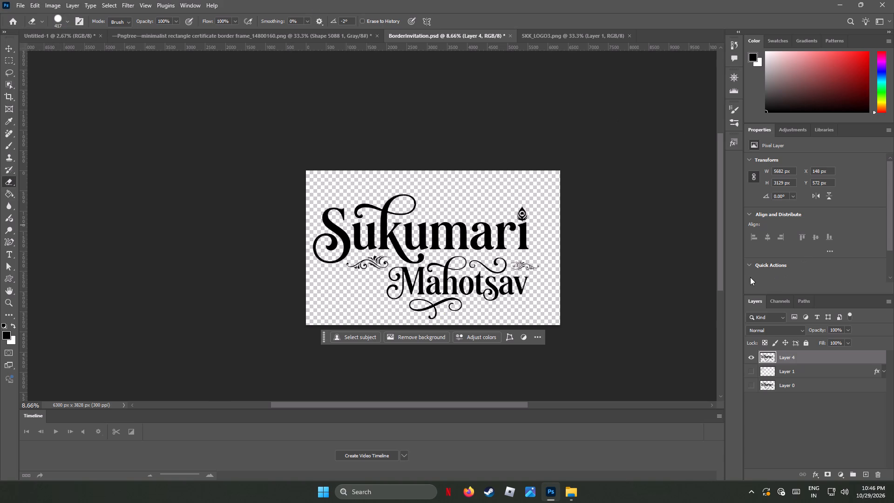
Save the BorderInvitation document.
key("ctrl+s")
key("ctrl+s")
key("ctrl+s")
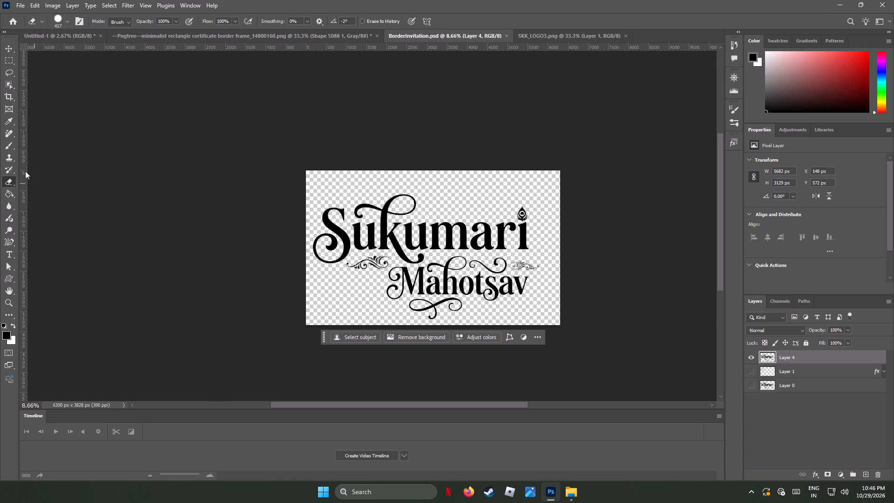
Crop the canvas at its upper and lower edges to a band about 1937 px high around the word Sukumari.
left_click(10, 95)
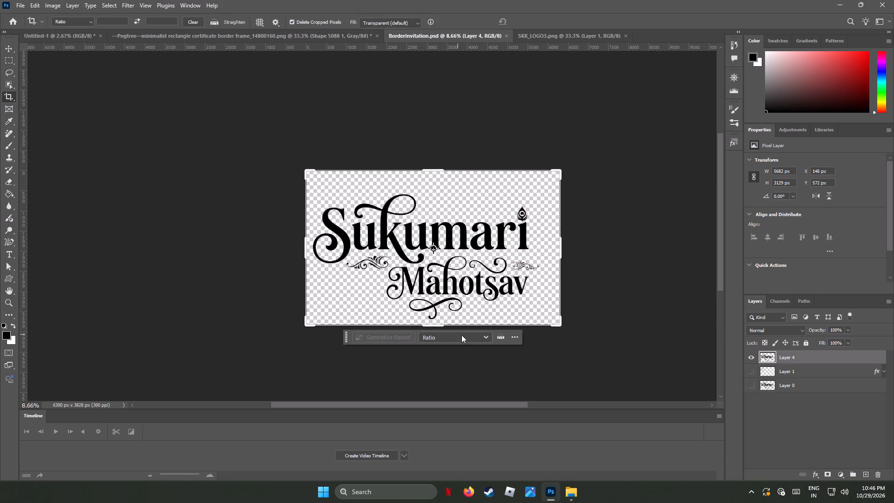
left_click_drag(440, 326, 447, 300)
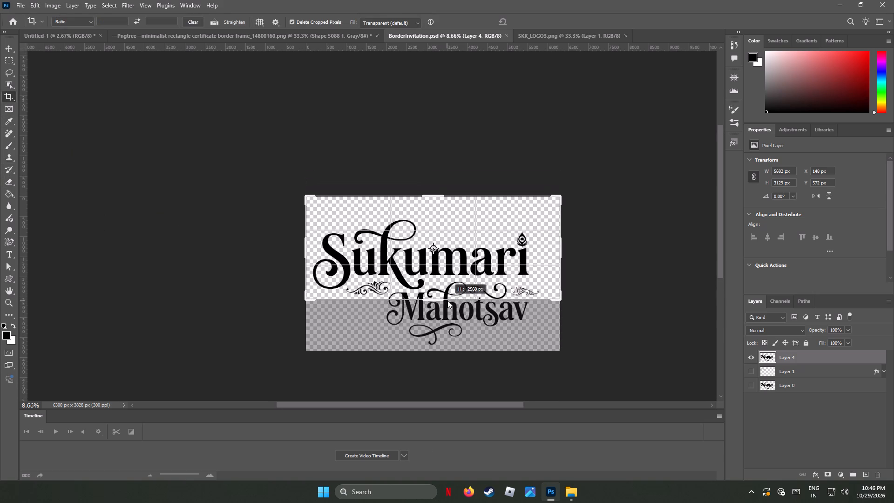
left_click_drag(447, 300, 449, 297)
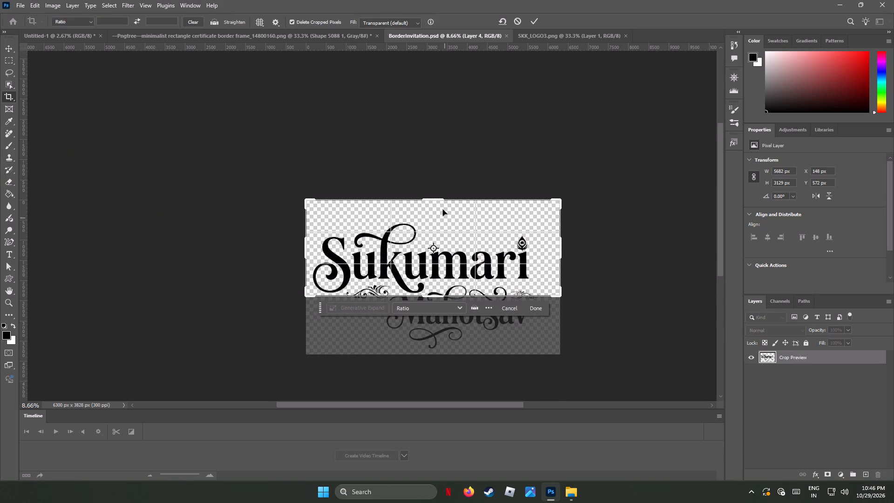
left_click_drag(438, 197, 440, 207)
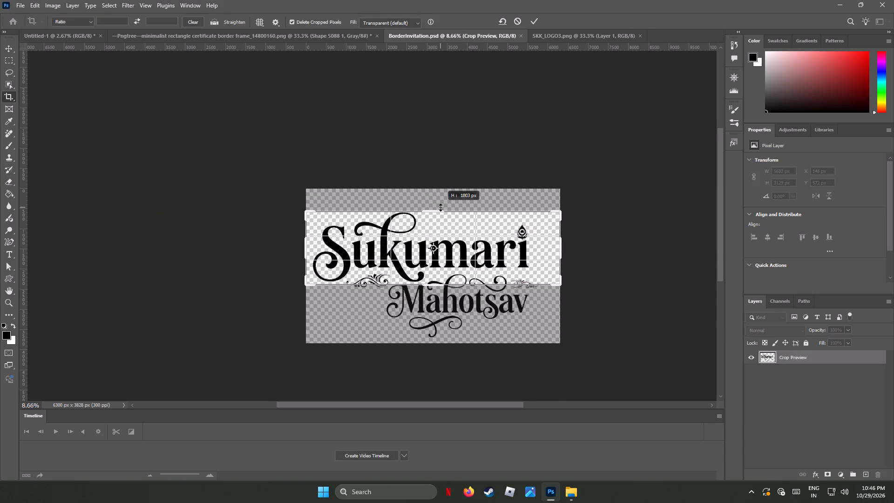
left_click_drag(440, 207, 441, 206)
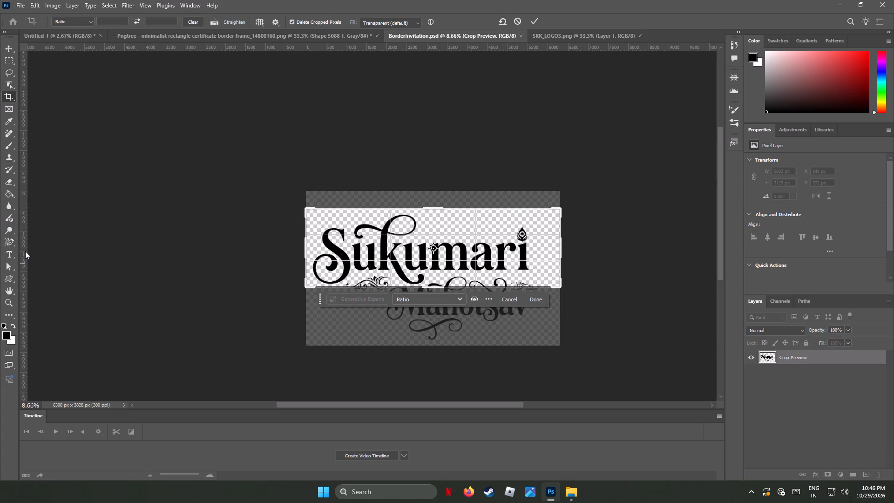
left_click(9, 183)
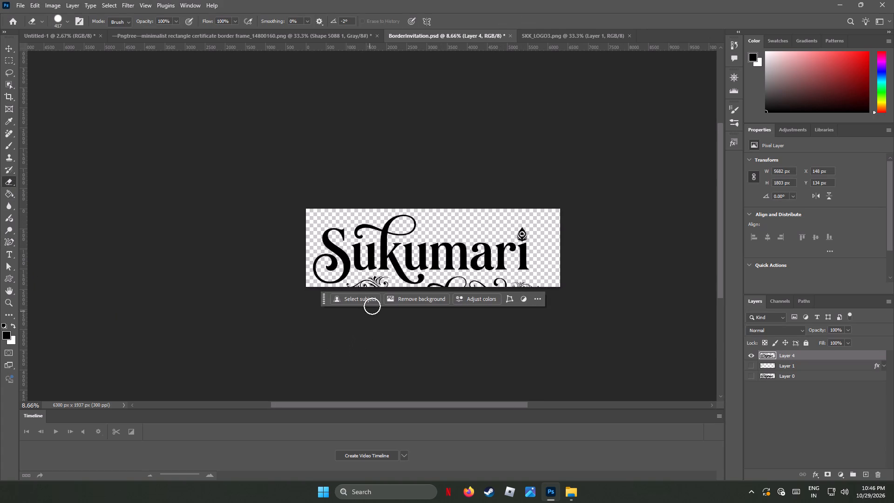
Erase the leftover ornaments and Mahotsav swash fragments along the lower edge of the cropped canvas beneath Sukumari.
left_click_drag(385, 282, 363, 285)
left_click_drag(363, 285, 347, 291)
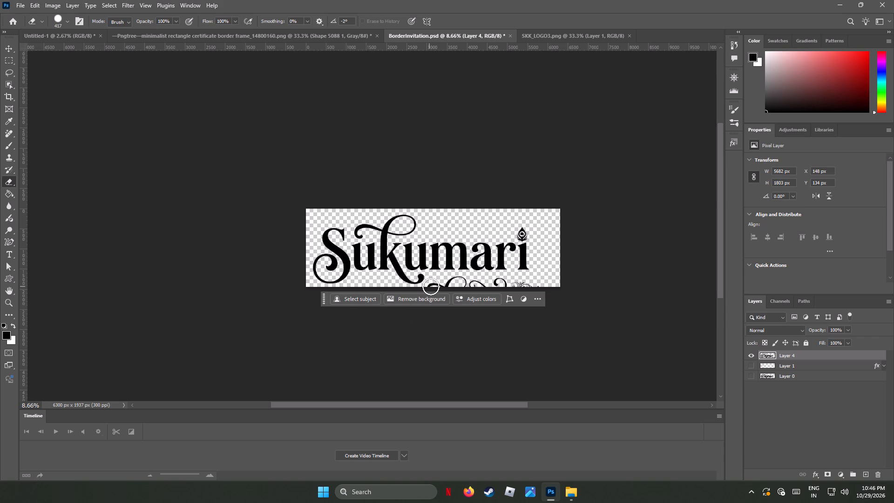
left_click_drag(431, 286, 492, 283)
left_click_drag(492, 283, 590, 299)
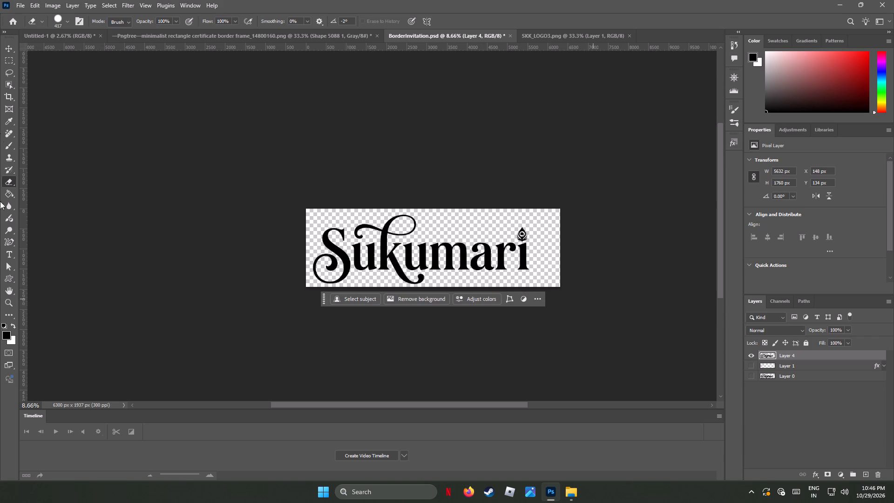
Export the cropped artwork as a JPG at quality 7 to the Desktop, named Sukumari.
left_click(22, 6)
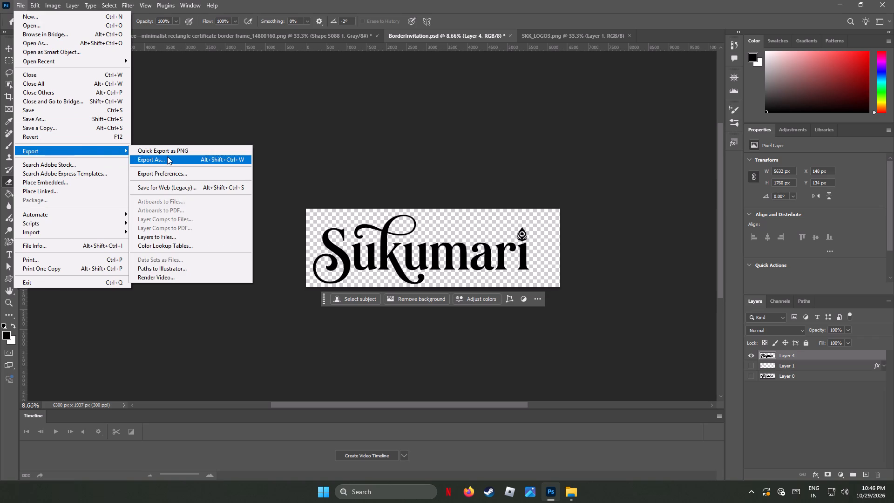
left_click(167, 156)
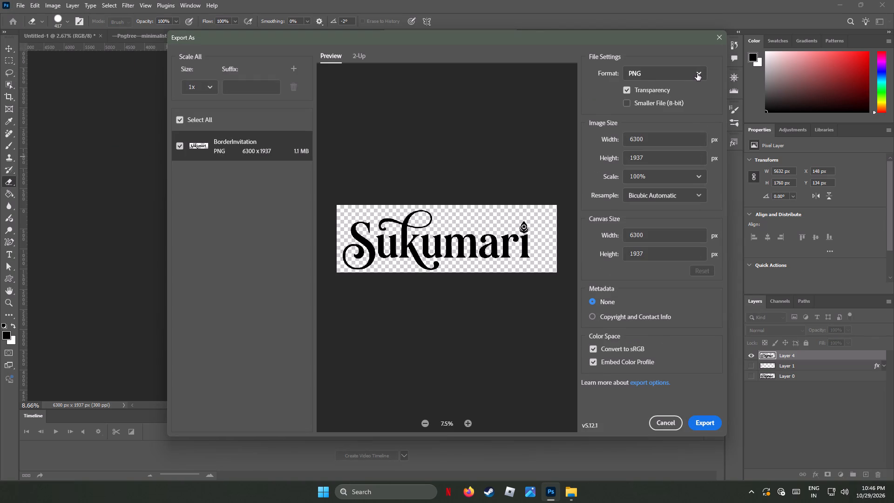
left_click(697, 74)
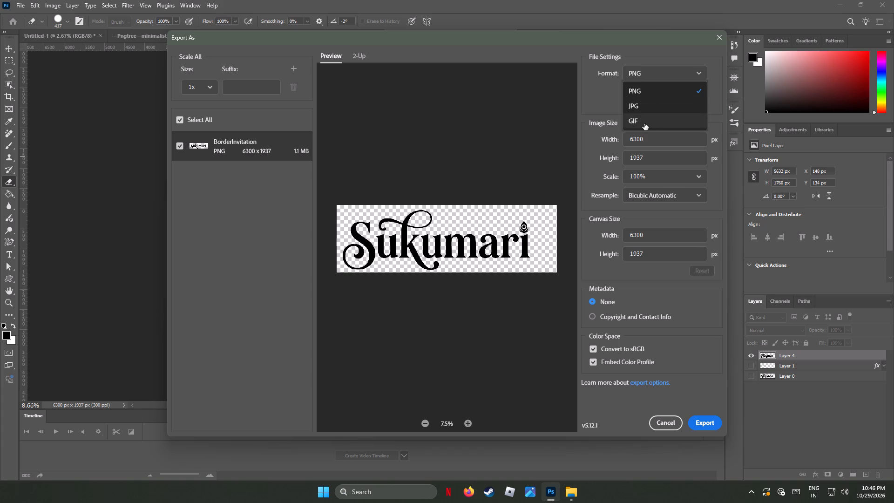
left_click(647, 104)
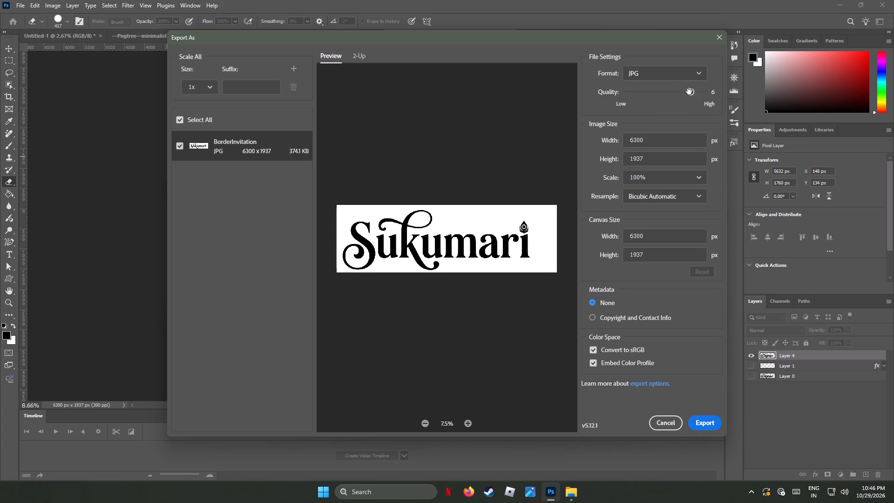
left_click_drag(689, 91, 737, 90)
left_click(707, 421)
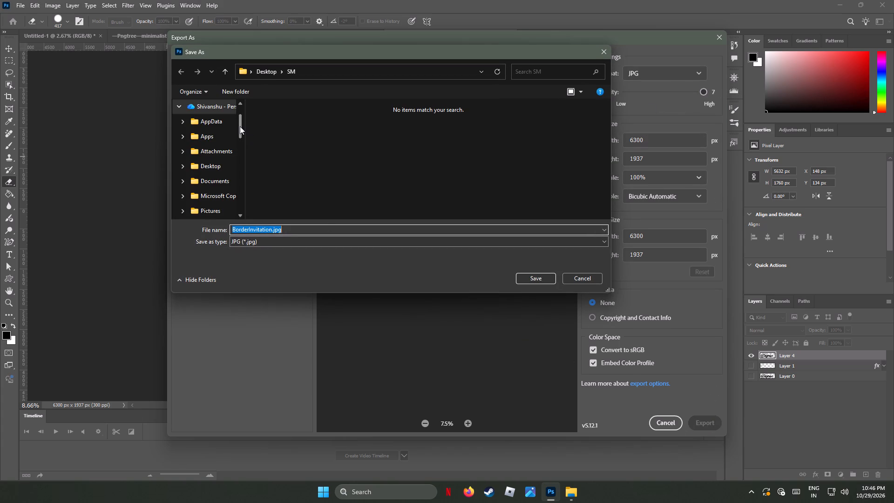
left_click_drag(240, 126, 244, 168)
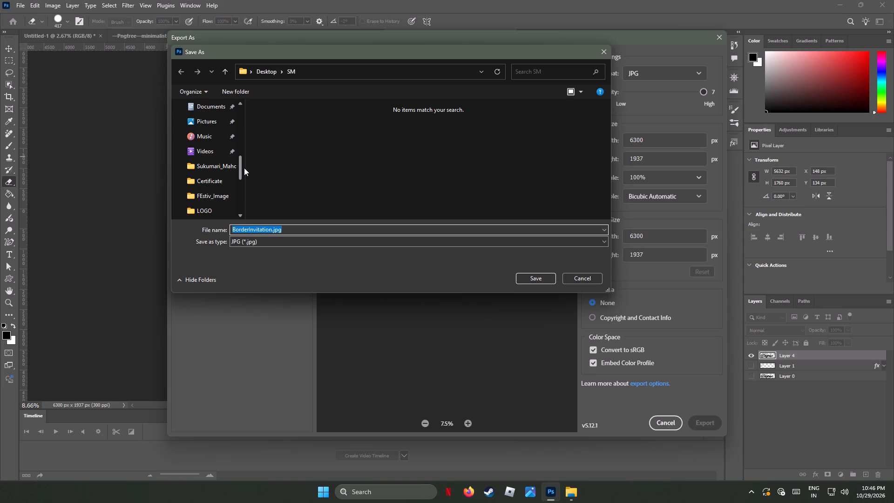
left_click_drag(244, 168, 243, 154)
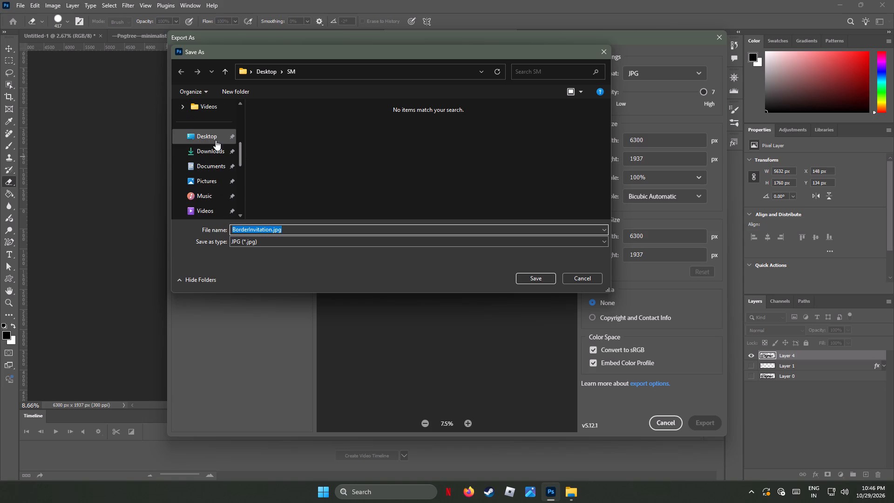
left_click(213, 135)
left_click(291, 247)
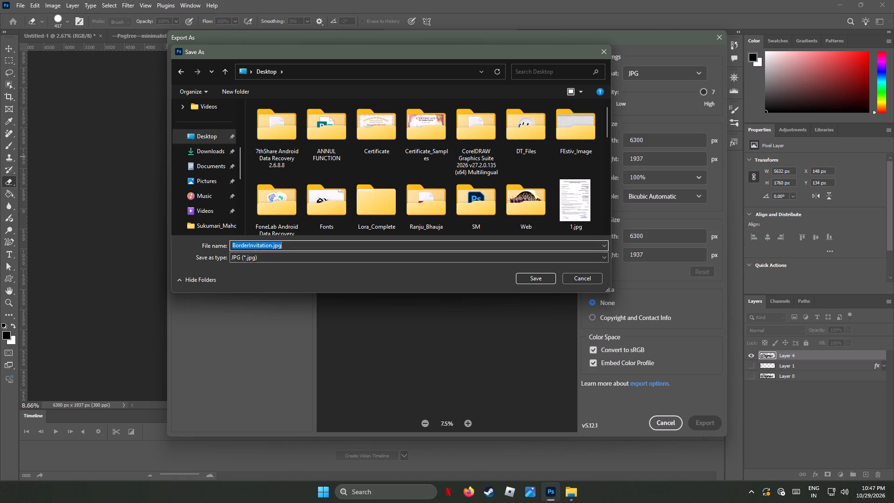
type("Sukumari")
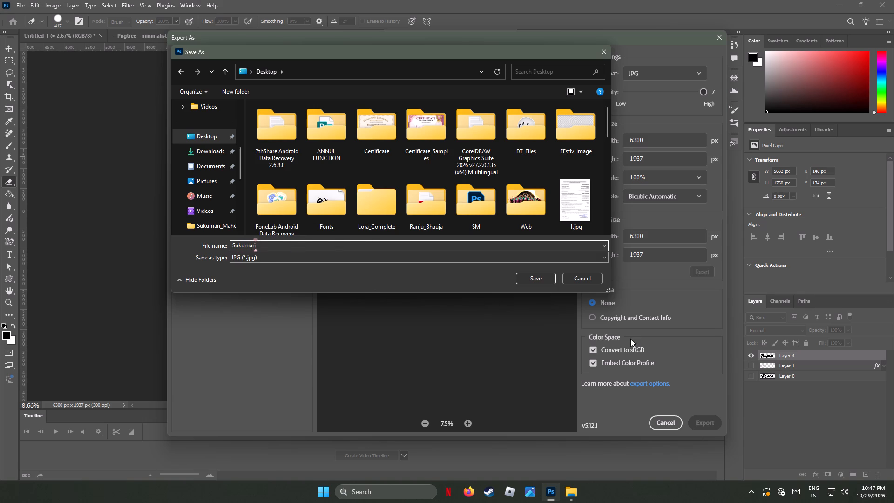
left_click(541, 276)
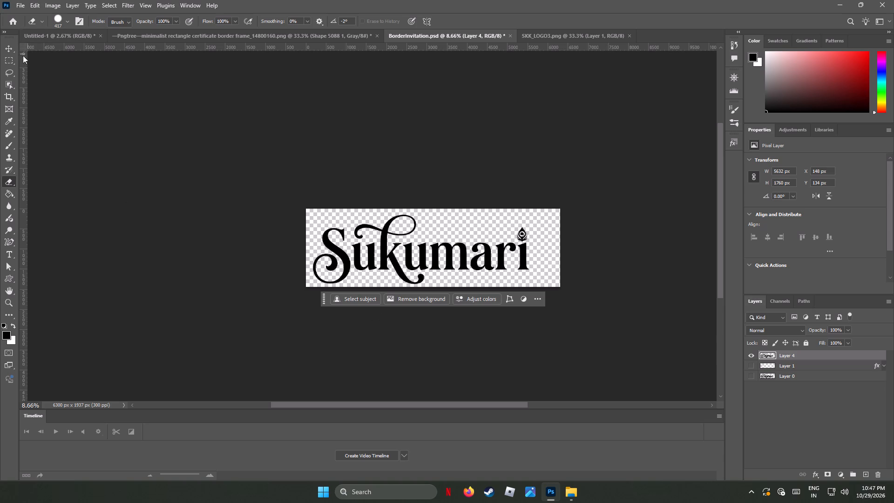
Undo the erasing and the crop to restore the full Sukumari Mahotsav logo.
key("ctrl+z")
key("ctrl+z")
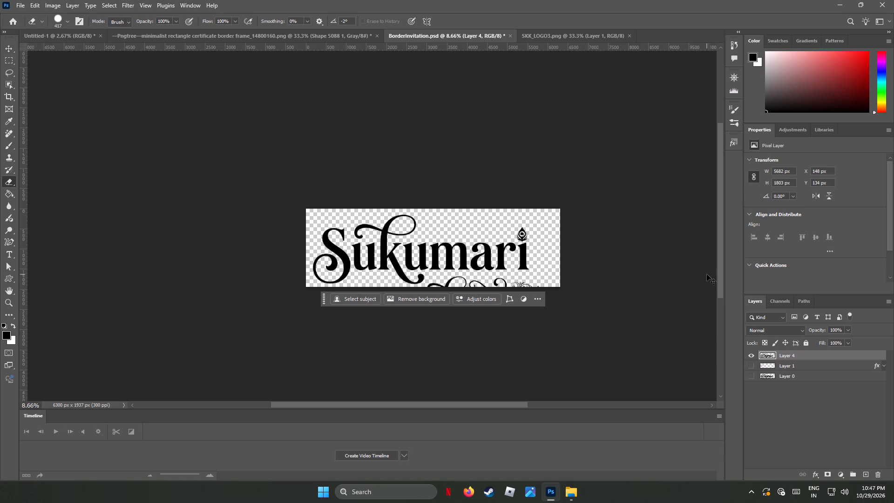
key("ctrl+z")
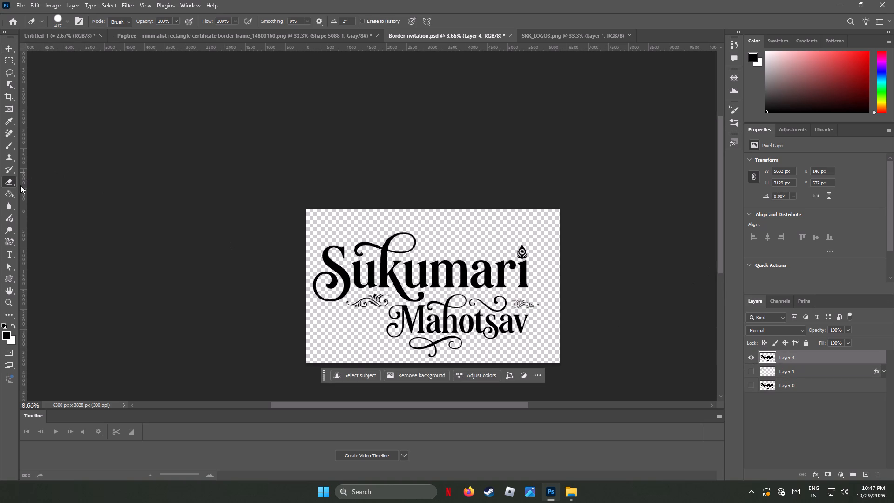
Crop the canvas on all four sides to about 3647 x 1269 px around the word Mahotsav.
left_click(4, 95)
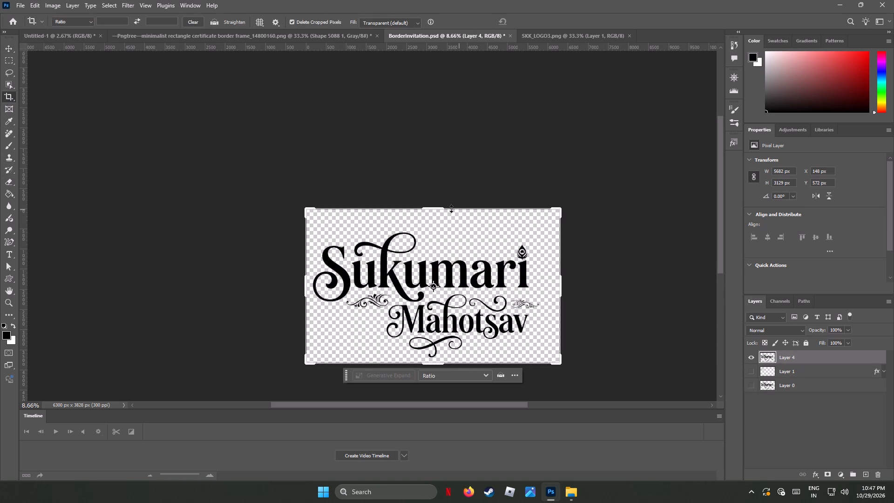
left_click_drag(435, 209, 439, 235)
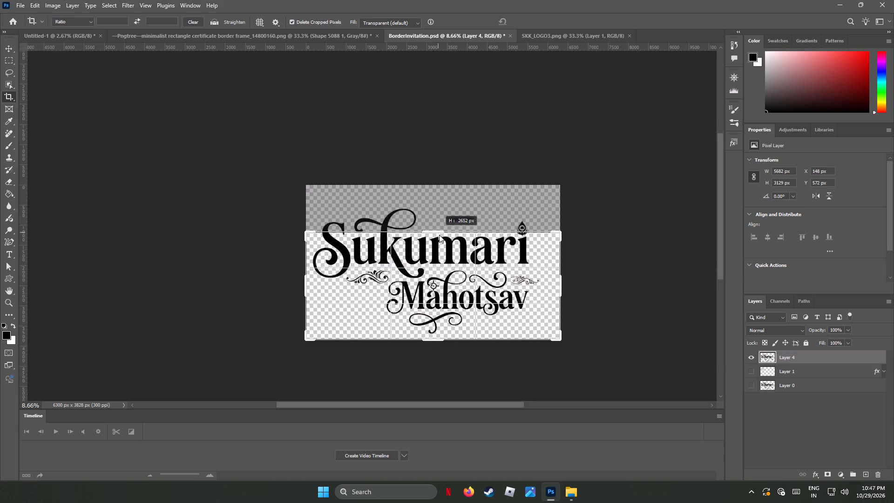
left_click_drag(439, 235, 443, 249)
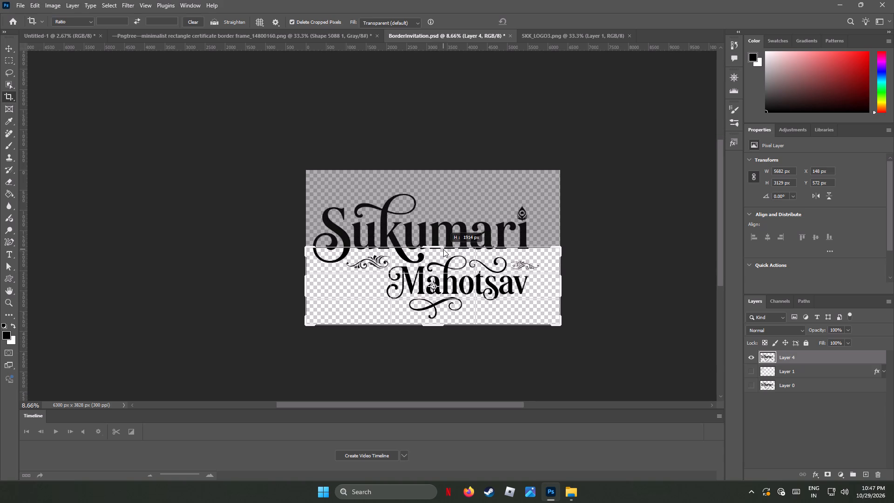
left_click_drag(443, 249, 443, 249)
left_click_drag(443, 249, 444, 250)
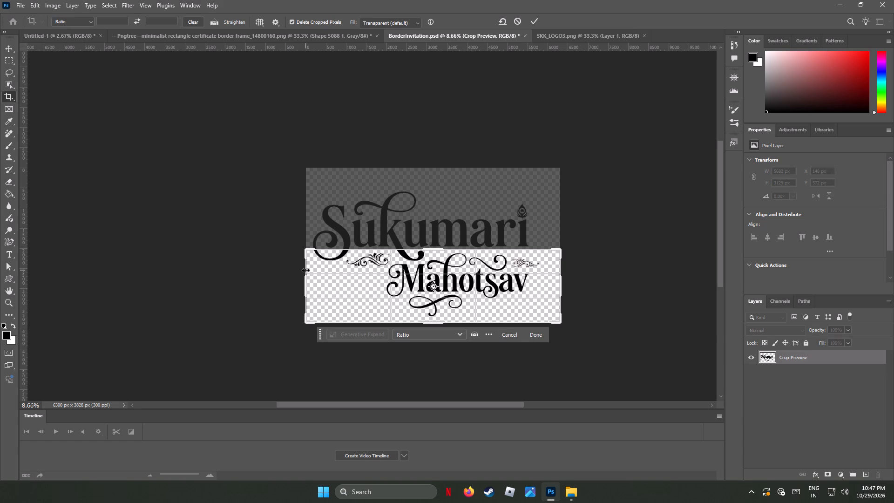
left_click_drag(305, 270, 344, 276)
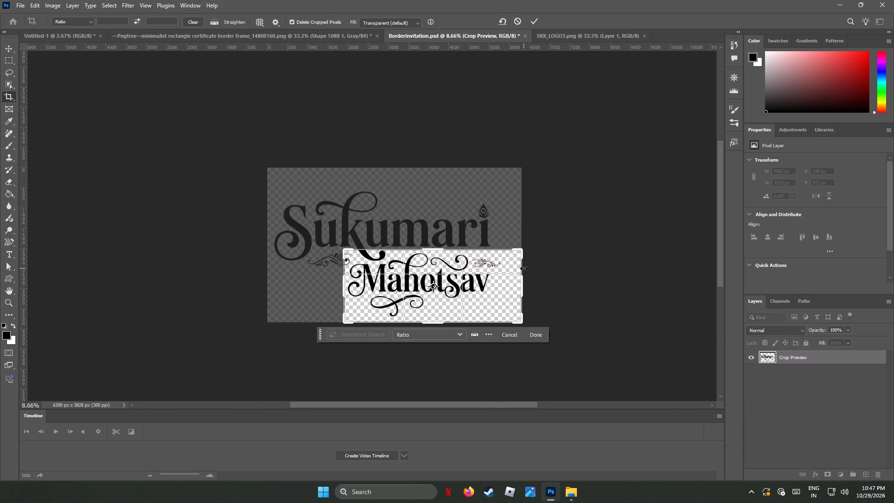
left_click_drag(524, 268, 509, 269)
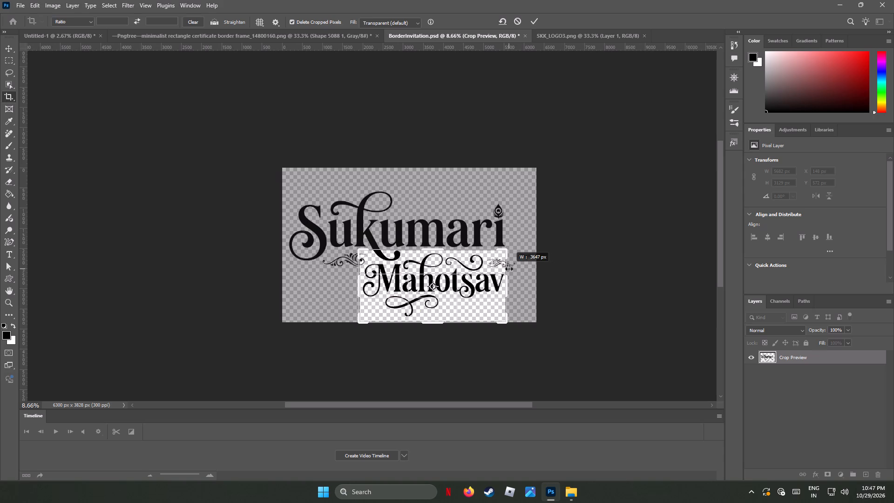
left_click_drag(509, 269, 509, 269)
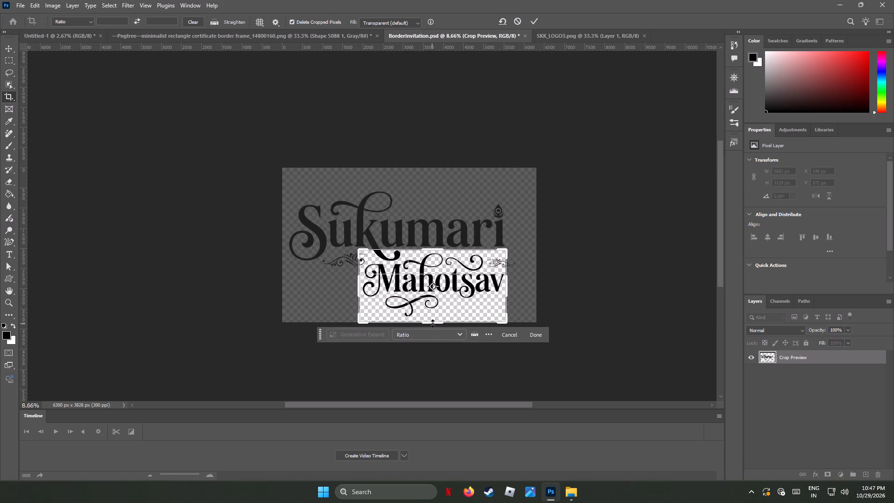
left_click_drag(433, 323, 435, 312)
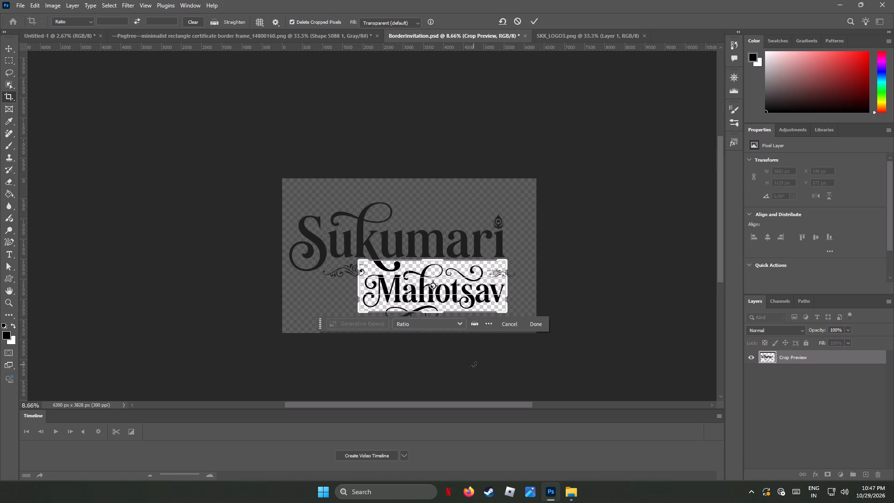
key("Return")
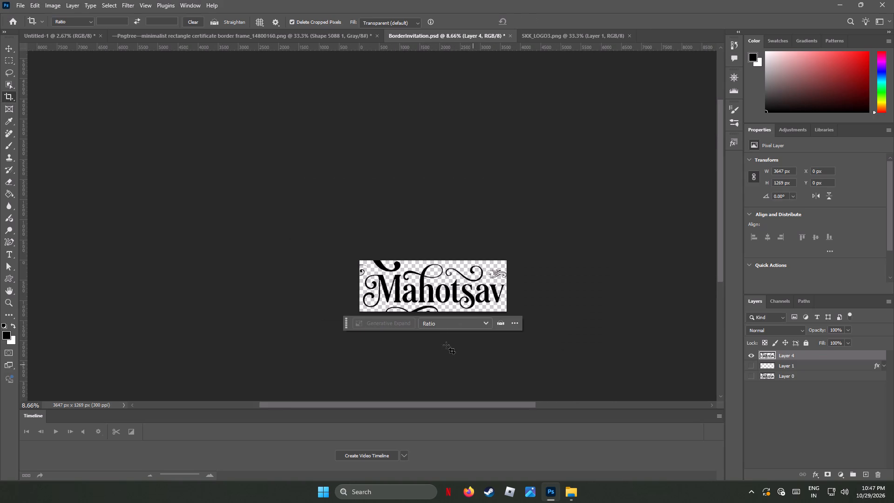
Erase the leftover Sukumari swash, side ornaments and lower flourish fragments around the word Mahotsav.
left_click(10, 182)
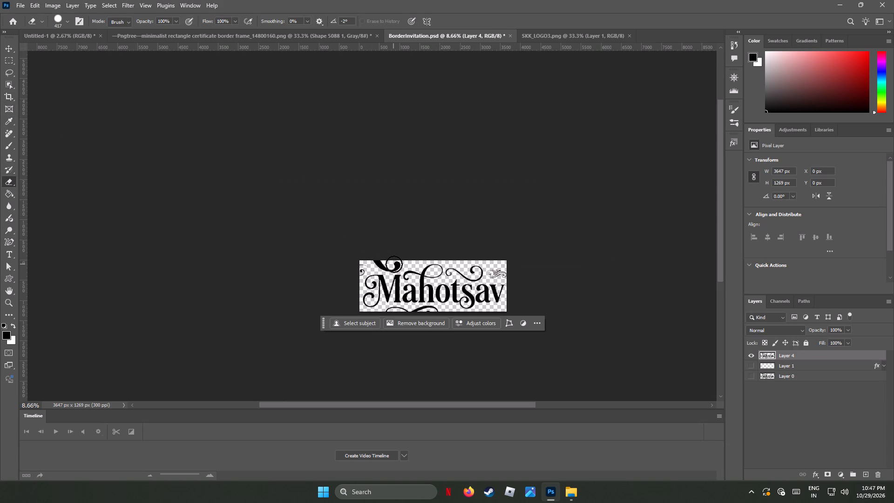
left_click_drag(394, 264, 359, 266)
left_click_drag(359, 266, 357, 272)
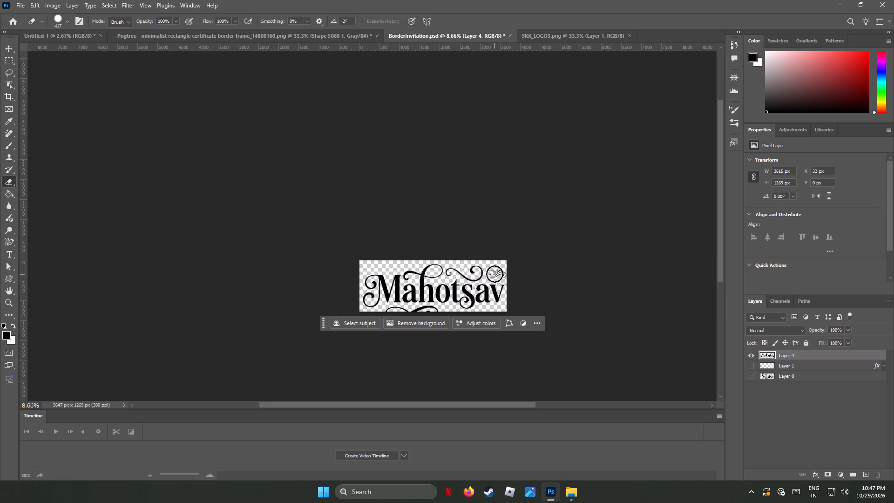
left_click_drag(494, 274, 531, 271)
left_click_drag(433, 312, 406, 312)
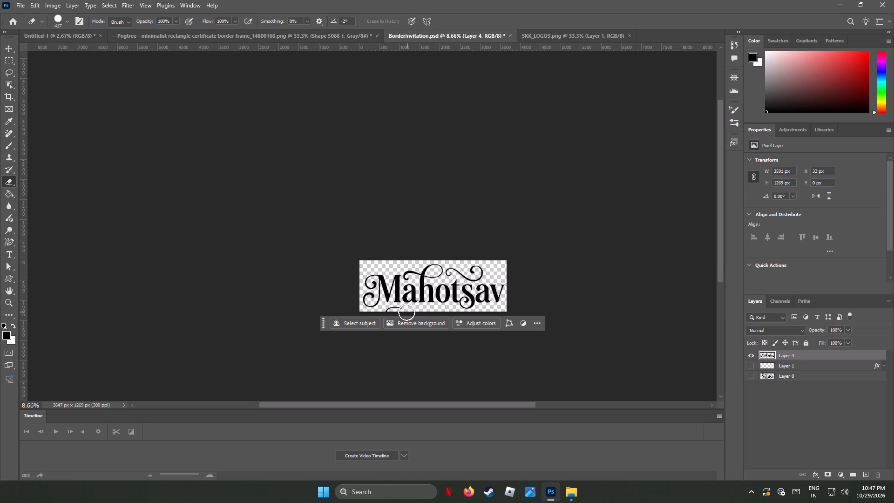
left_click_drag(406, 312, 364, 323)
Export the cropped artwork as a JPG at quality 7 to the Desktop, named Mahotsav.
left_click(17, 5)
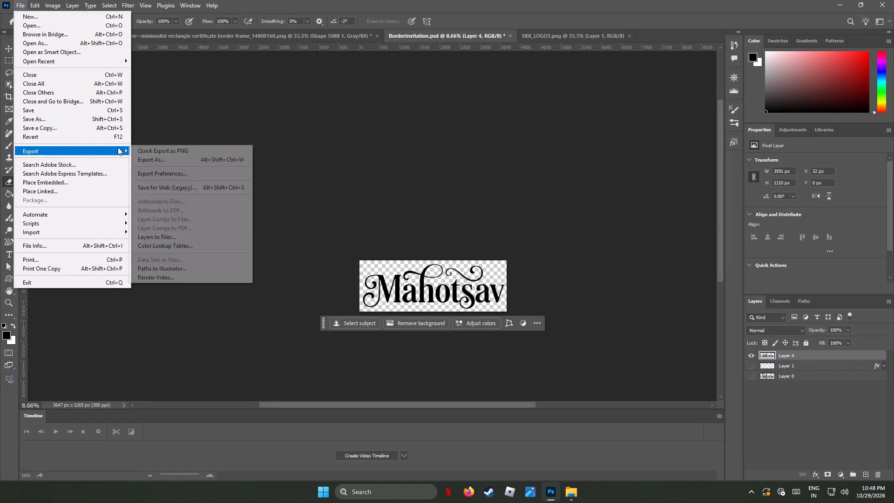
left_click(157, 157)
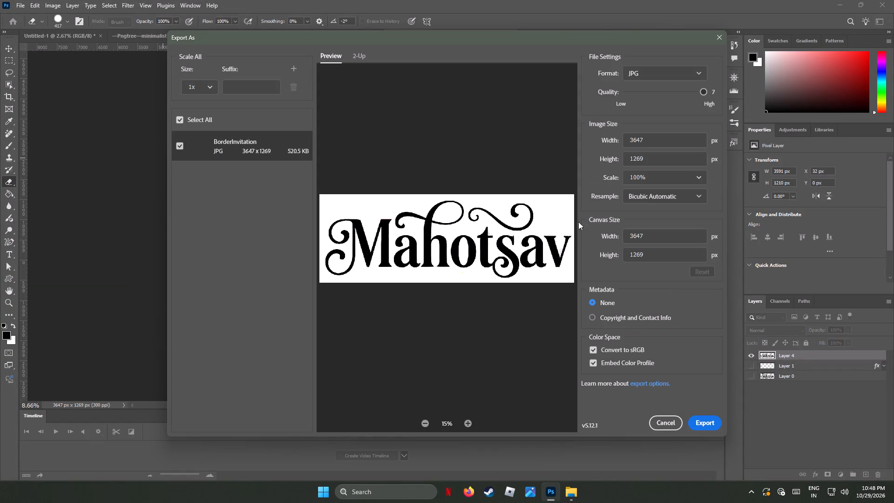
left_click(710, 424)
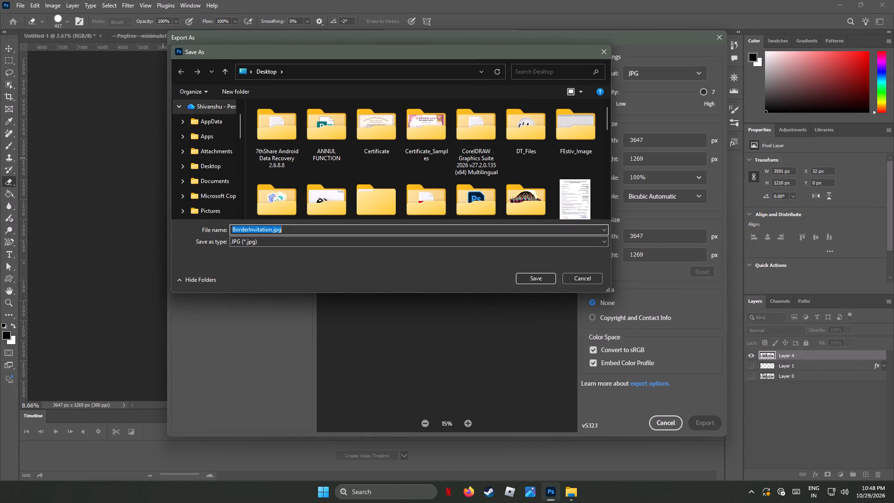
type("Ma")
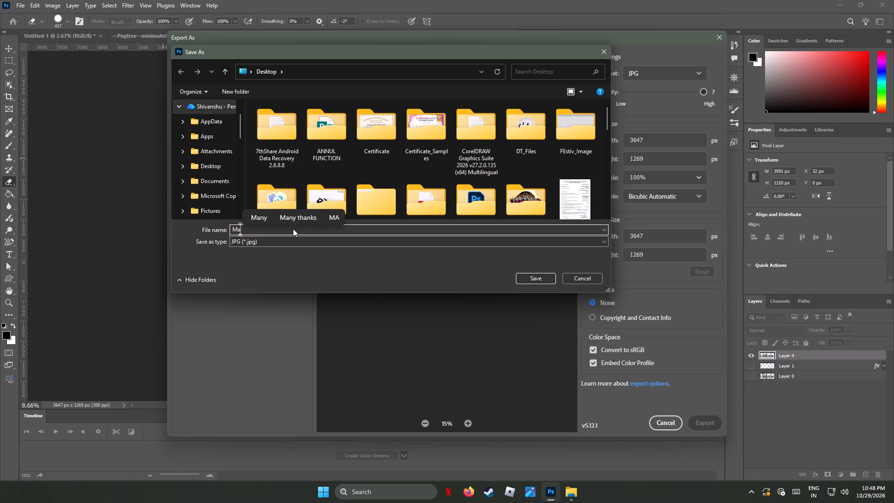
type("ho")
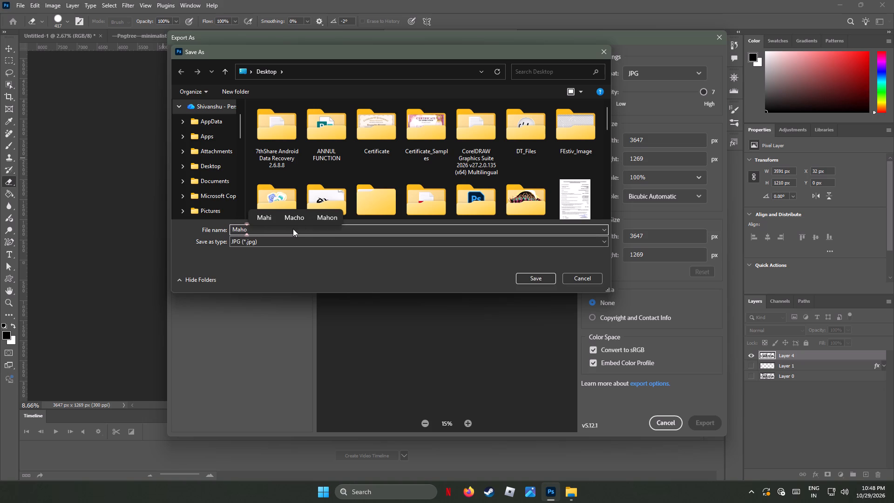
key("t")
type("sav")
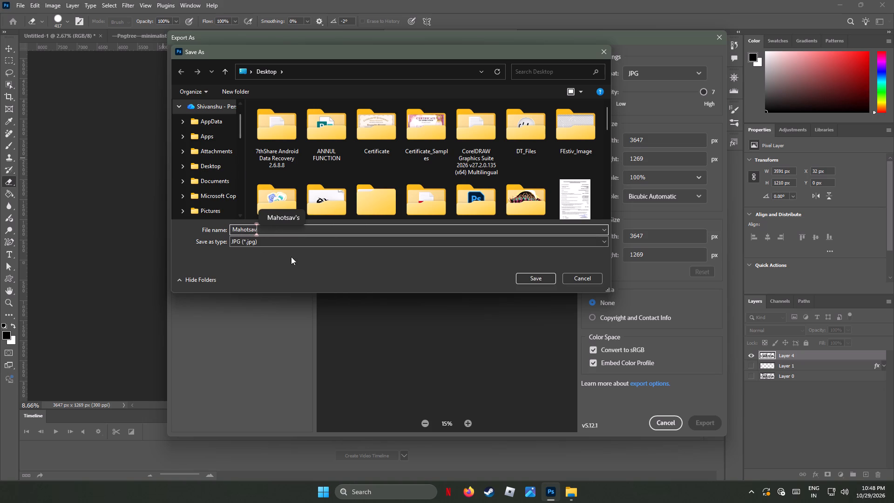
left_click(300, 257)
left_click(528, 277)
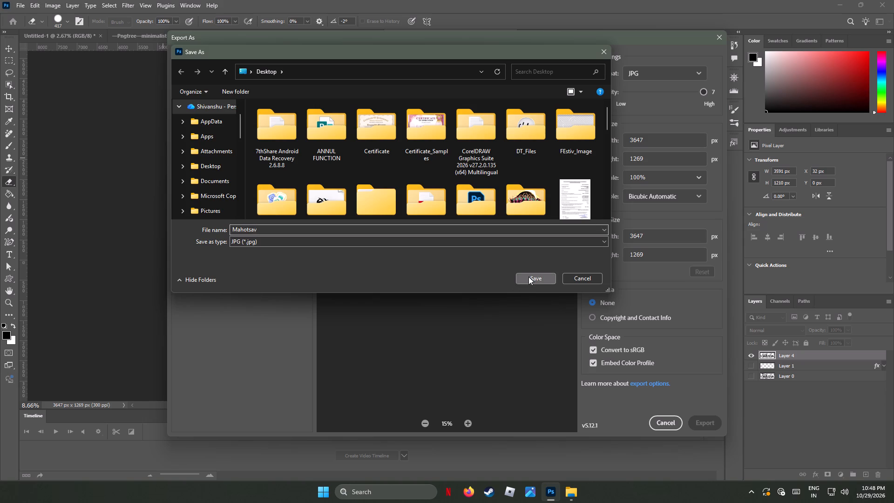
Minimize Photoshop and close the two open File Explorer windows to clear the Desktop.
left_click(842, 4)
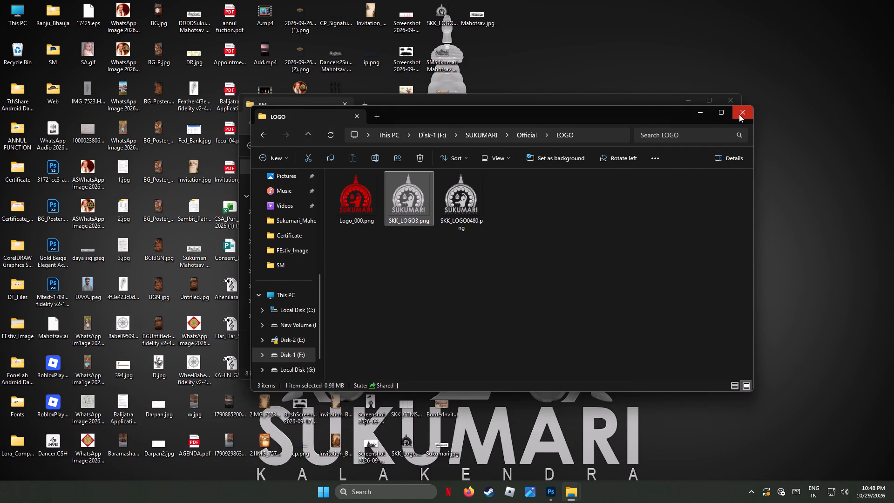
left_click(739, 114)
left_click(733, 102)
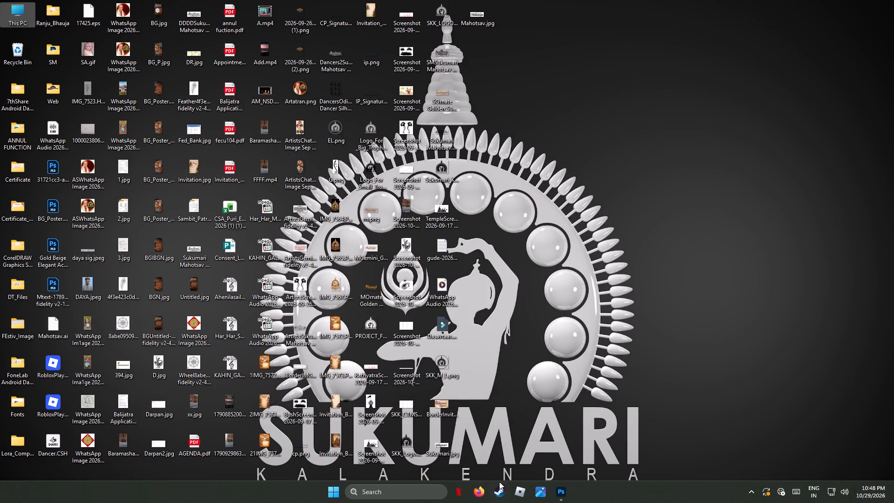
Switch to Firefox, search for "font finder" and open the MyFonts WhatTheFont page.
left_click(476, 494)
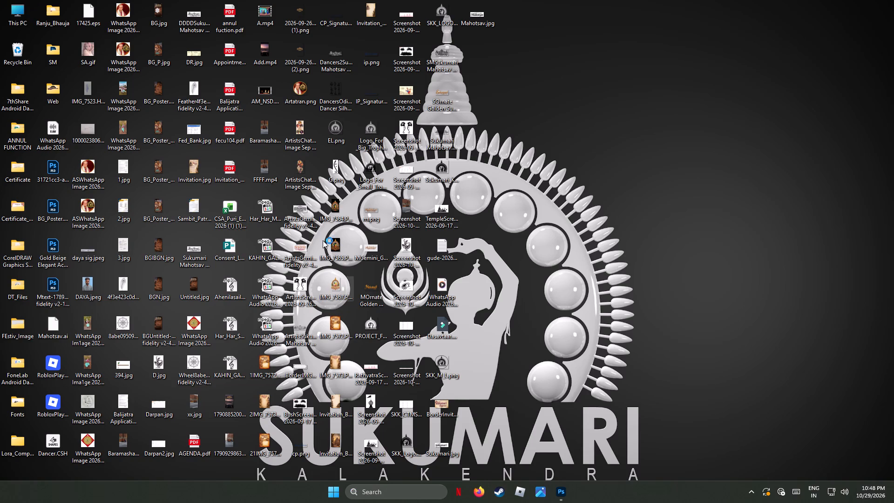
left_click(302, 225)
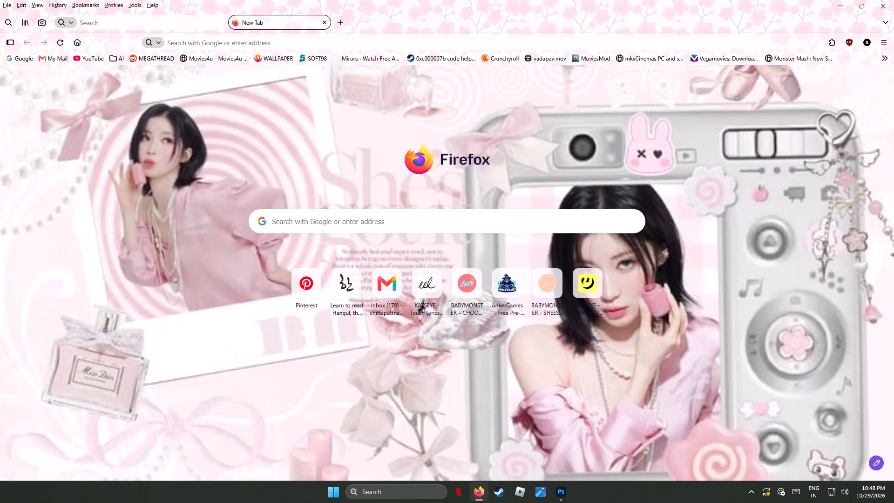
type("font finder")
key("Return")
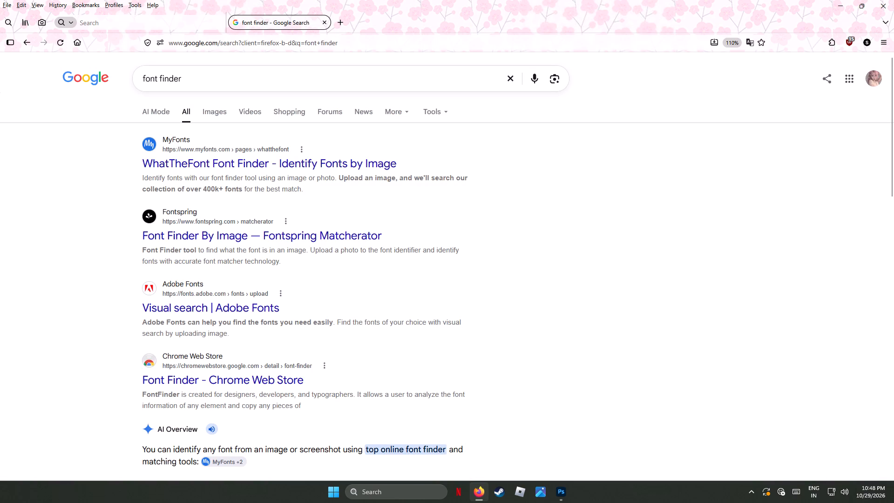
left_click(217, 160)
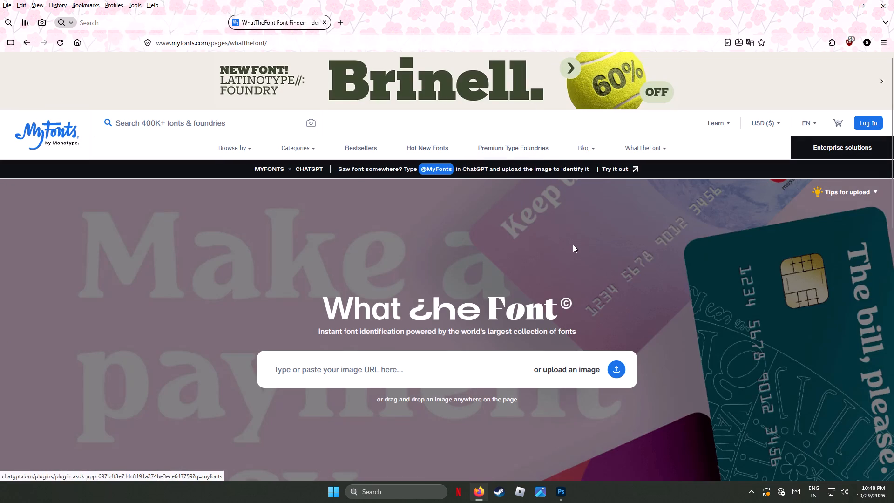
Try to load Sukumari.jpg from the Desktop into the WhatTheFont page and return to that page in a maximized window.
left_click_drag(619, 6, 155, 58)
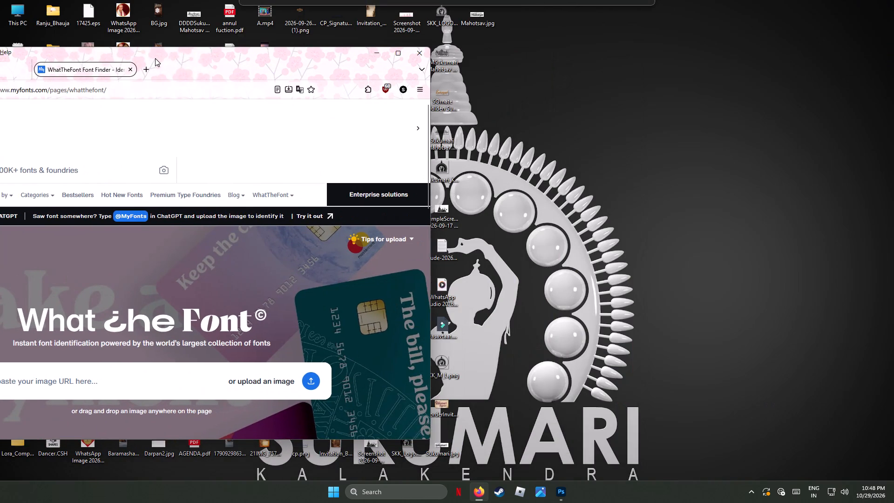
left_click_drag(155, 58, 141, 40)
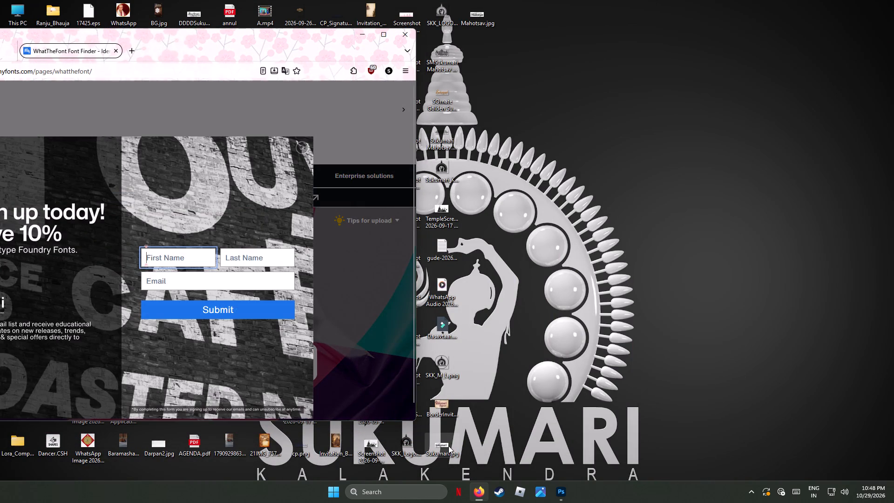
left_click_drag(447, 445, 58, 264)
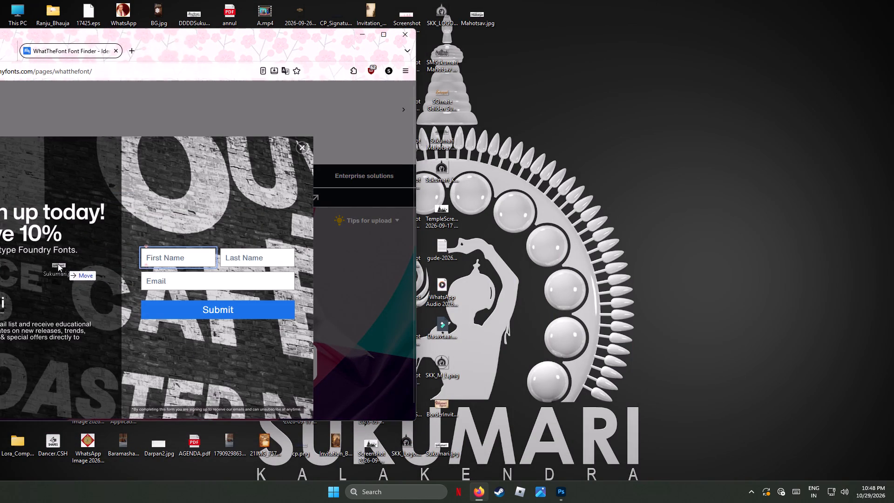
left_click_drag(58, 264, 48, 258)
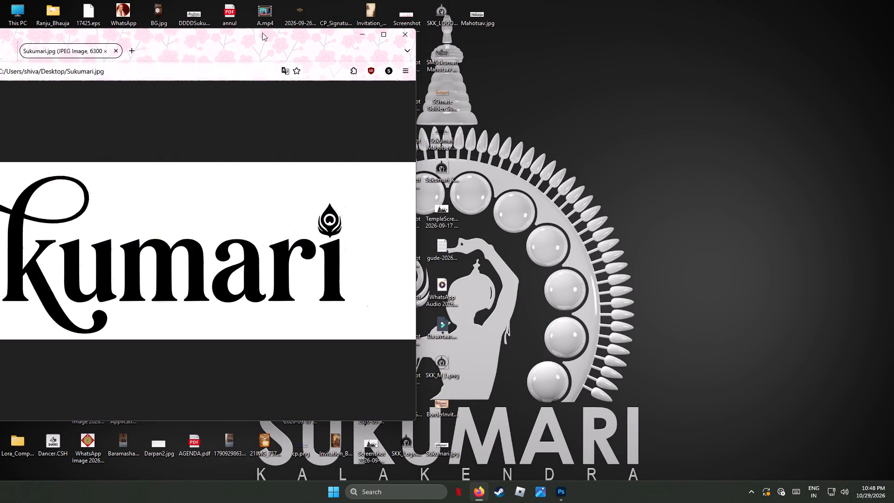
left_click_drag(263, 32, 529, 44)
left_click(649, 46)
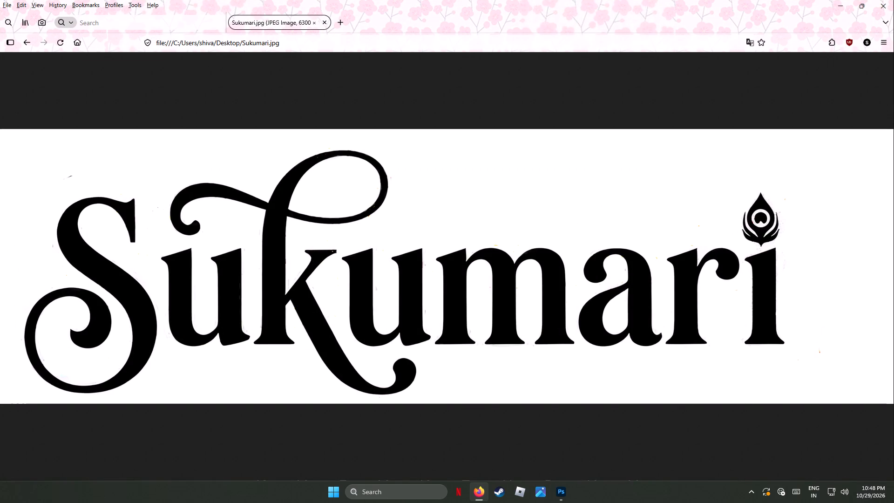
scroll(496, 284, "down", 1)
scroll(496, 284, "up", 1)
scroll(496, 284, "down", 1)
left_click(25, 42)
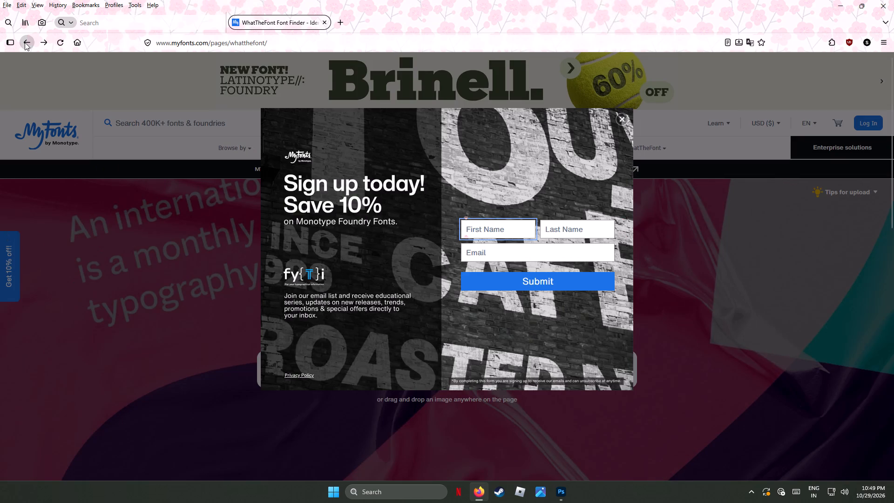
Dismiss the sign-up offer and upload Sukumari.jpg from the Desktop to WhatTheFont.
left_click(25, 42)
left_click(189, 164)
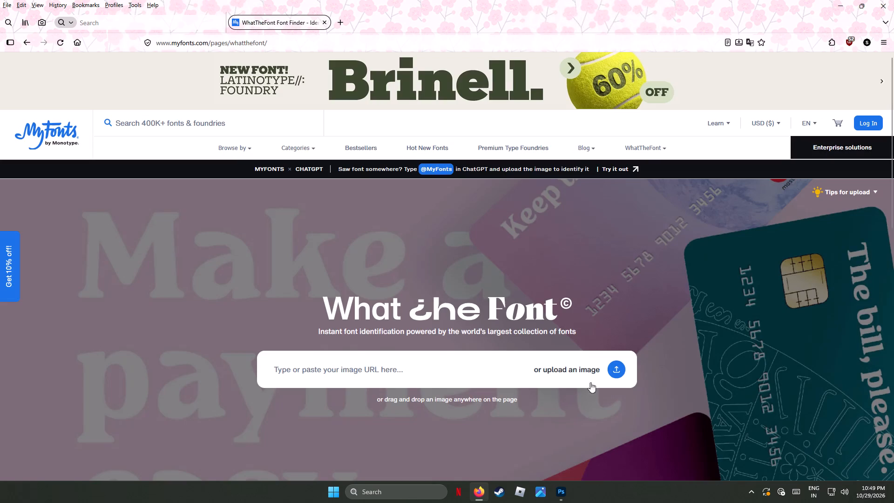
left_click(620, 367)
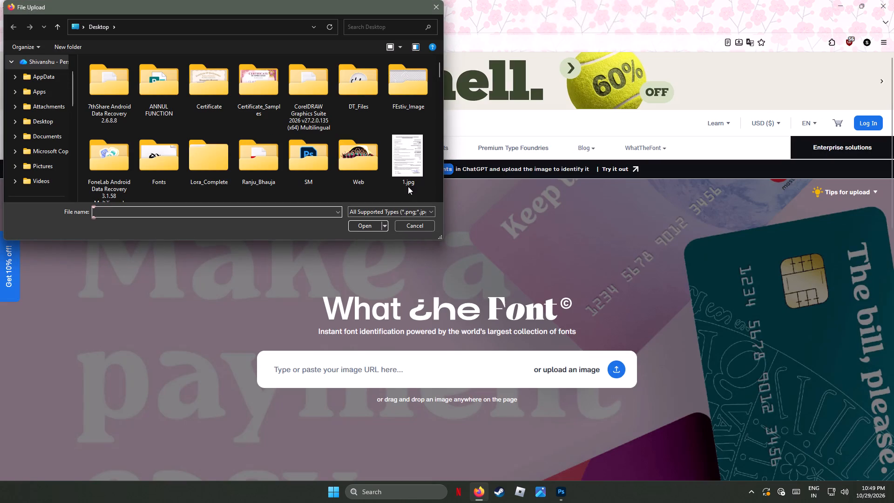
left_click_drag(439, 69, 439, 81)
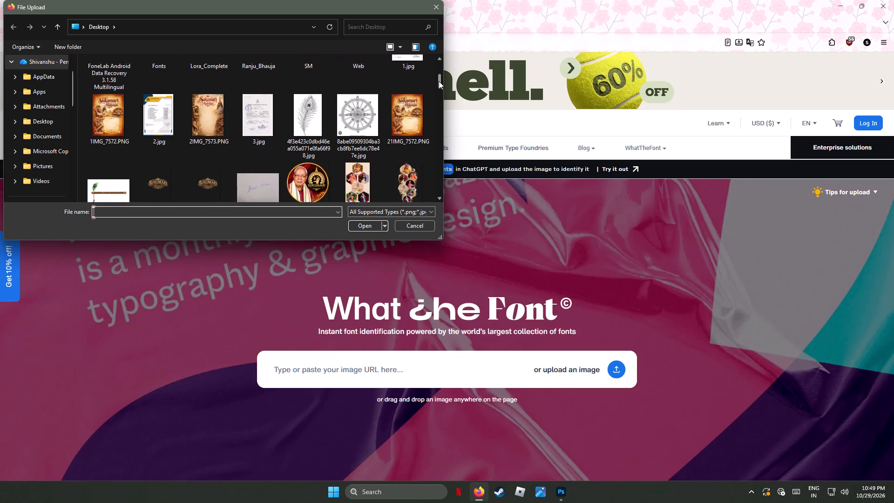
left_click_drag(439, 81, 438, 92)
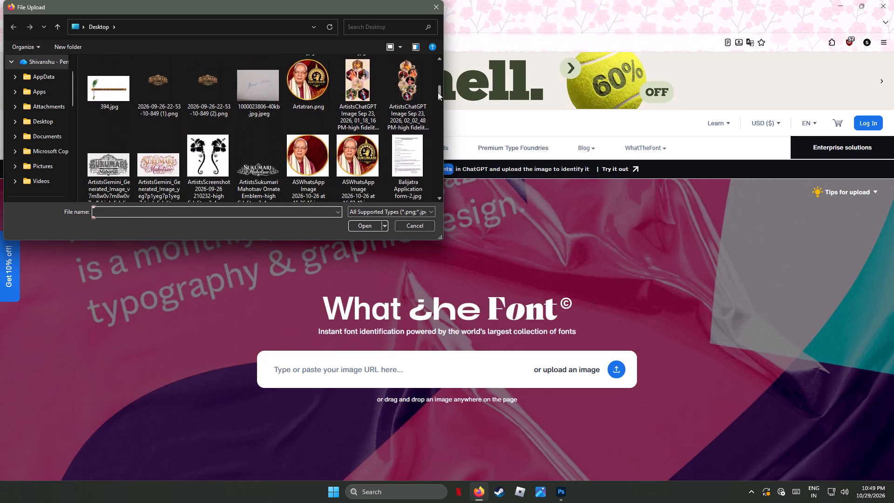
left_click_drag(438, 92, 436, 108)
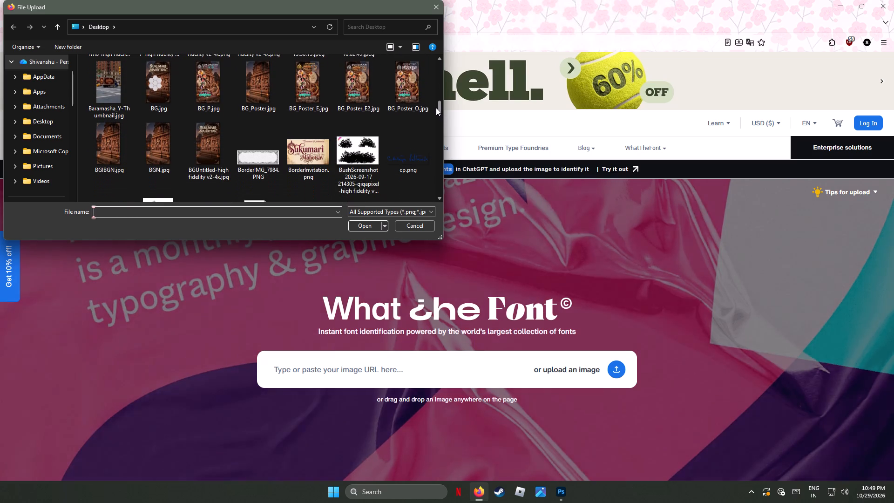
left_click_drag(436, 108, 436, 117)
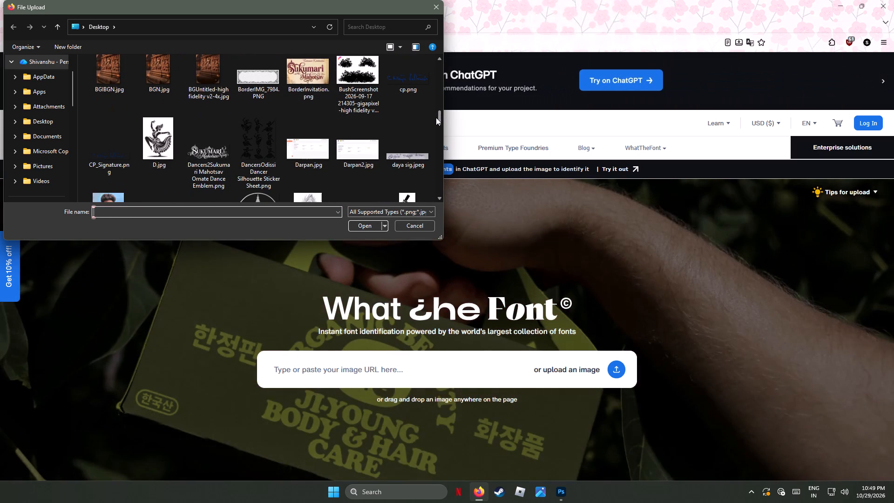
left_click_drag(436, 117, 440, 137)
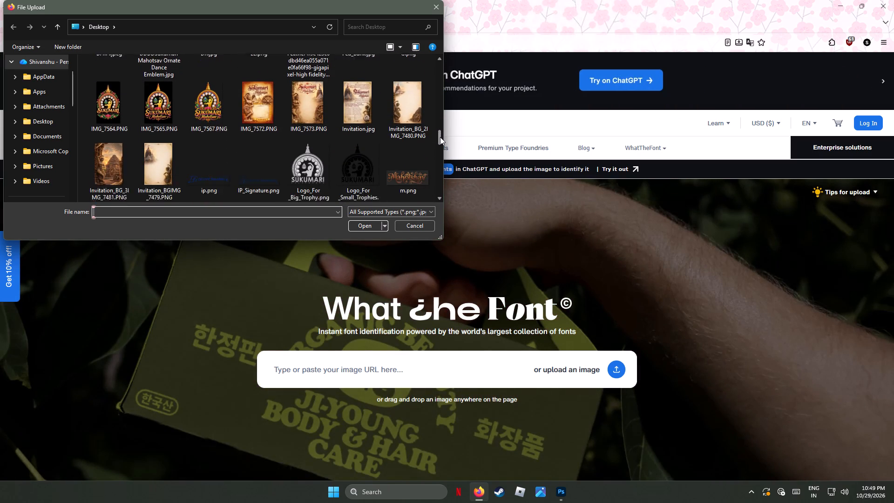
left_click_drag(440, 137, 440, 146)
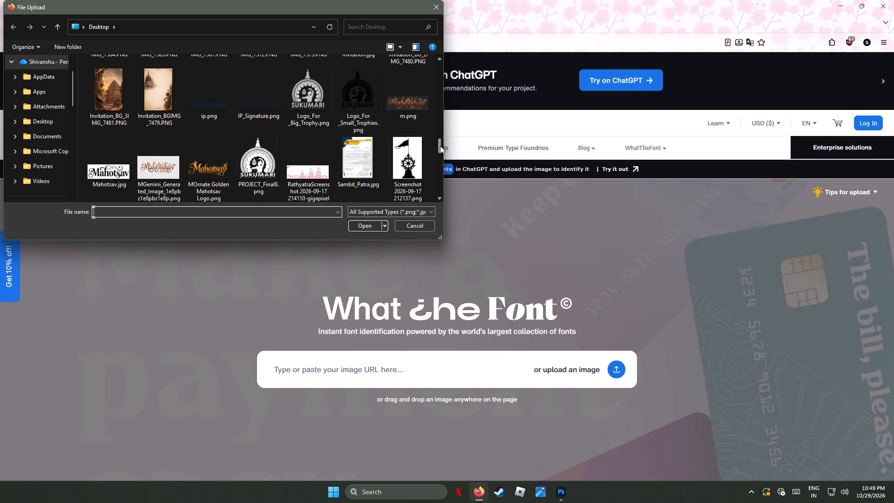
left_click_drag(440, 146, 440, 163)
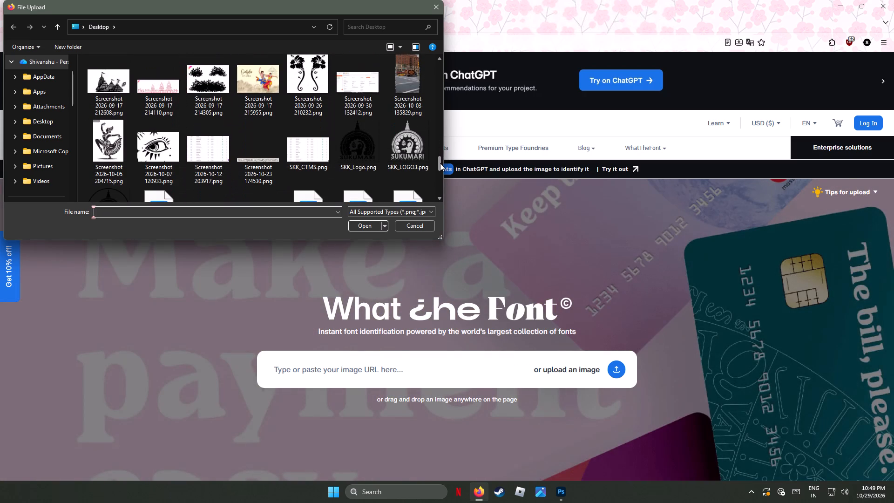
left_click_drag(440, 163, 440, 169)
left_click(364, 173)
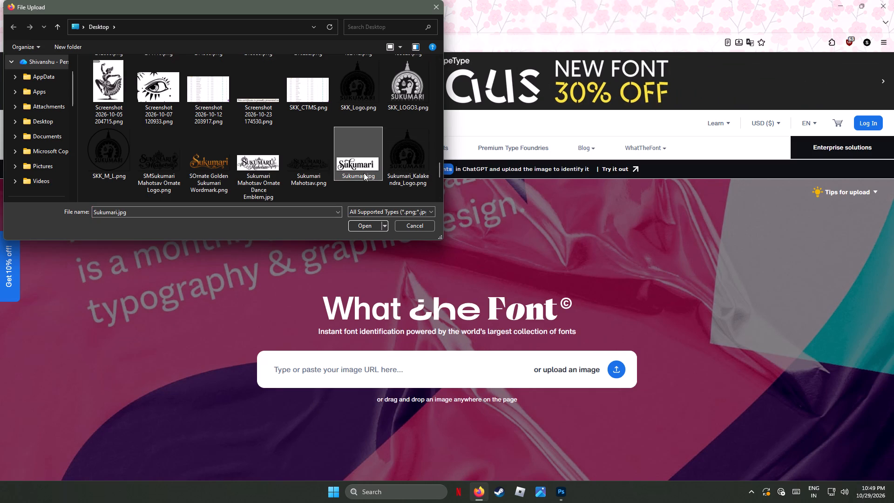
left_click(368, 224)
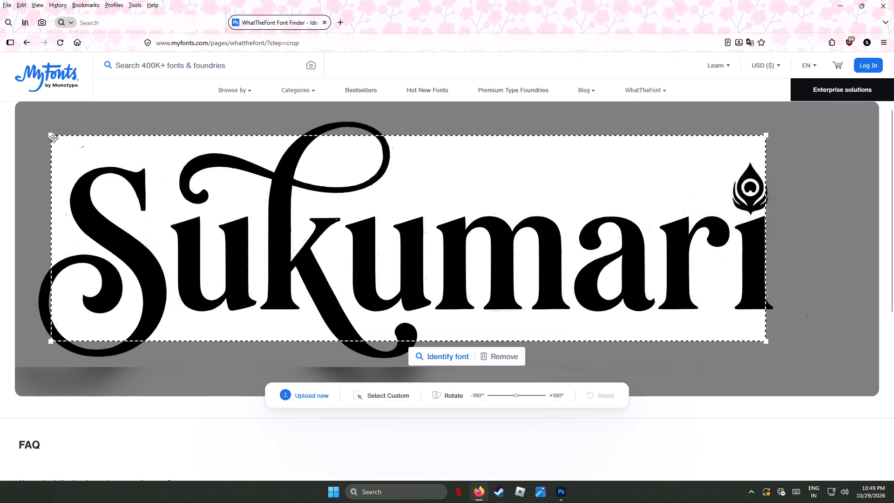
Enlarge the crop area to enclose the entire Sukumari word with its swashes, and run the font identification.
left_click_drag(52, 136, 18, 119)
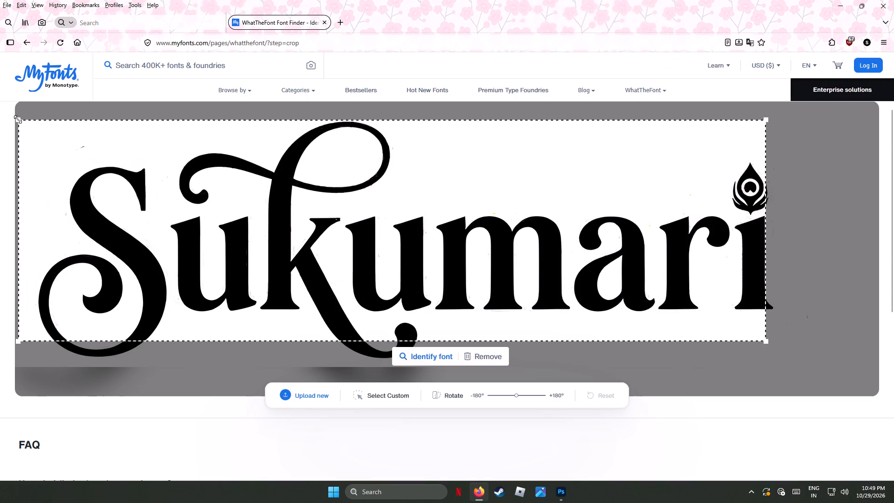
left_click_drag(18, 119, 7, 109)
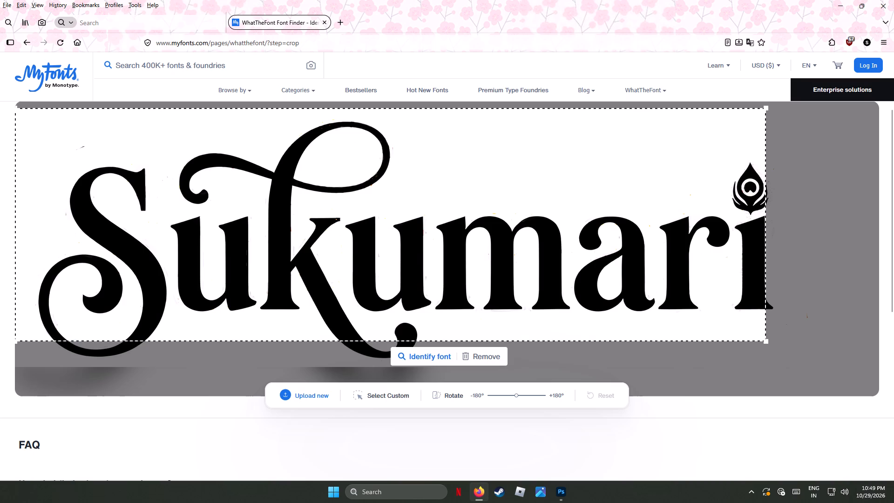
left_click_drag(767, 342, 799, 364)
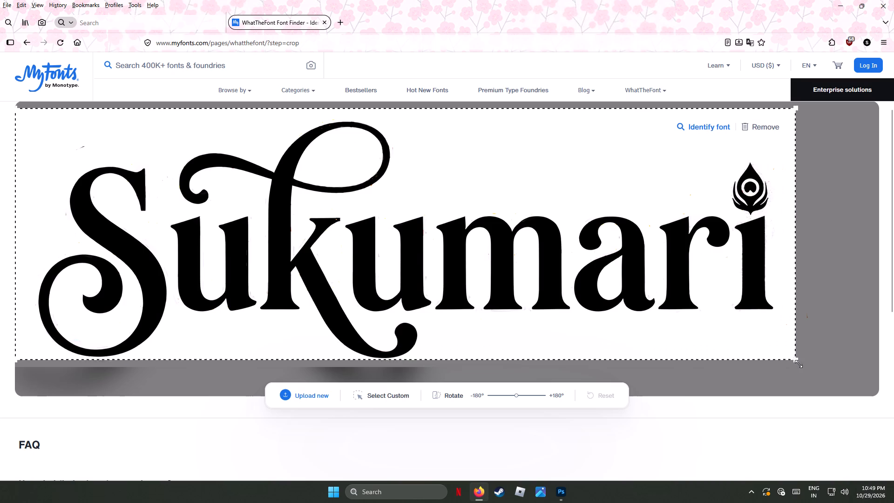
left_click_drag(799, 364, 803, 371)
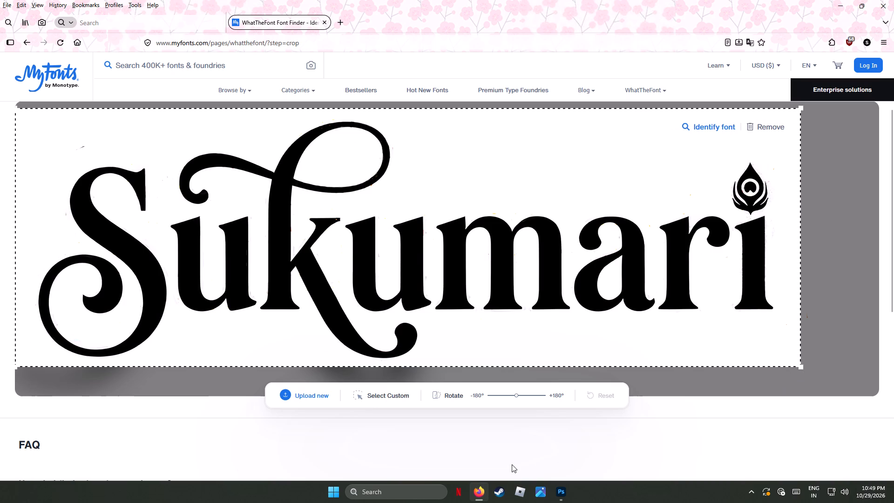
left_click(318, 395)
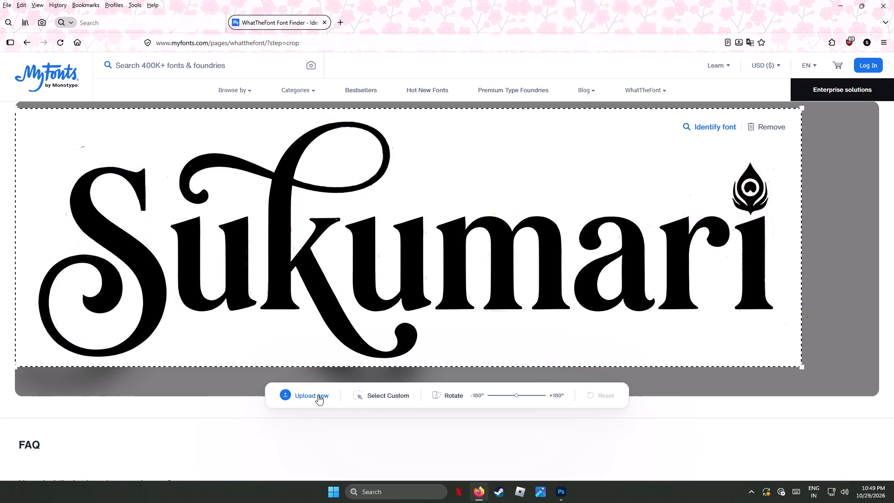
left_click(425, 224)
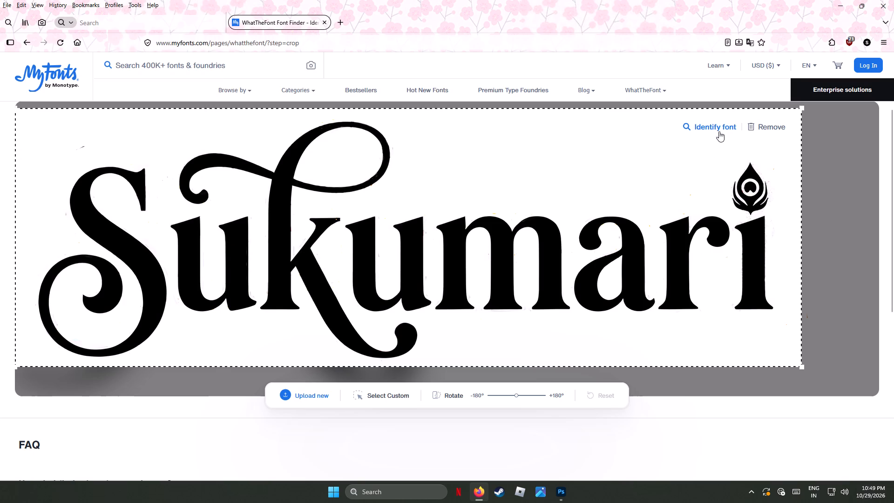
left_click(718, 125)
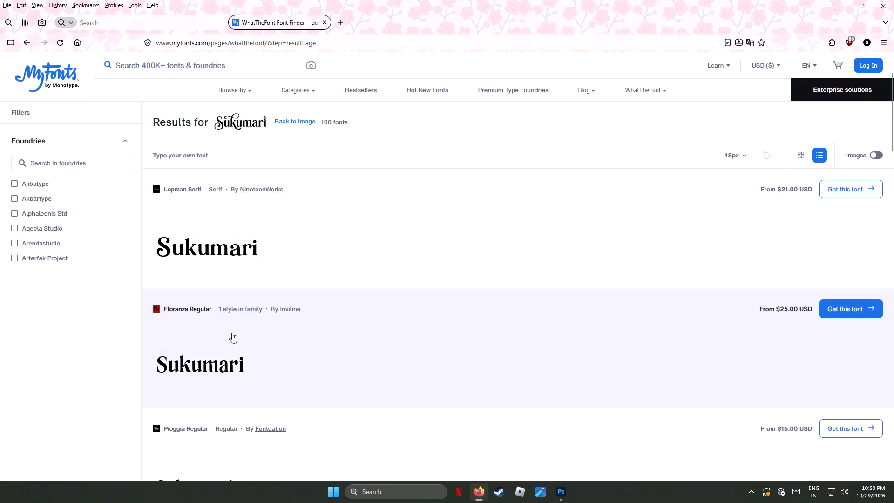
Examine the suggested fonts on the first results page for a match to the Sukumari lettering.
scroll(297, 343, "down", 4)
scroll(358, 330, "down", 1)
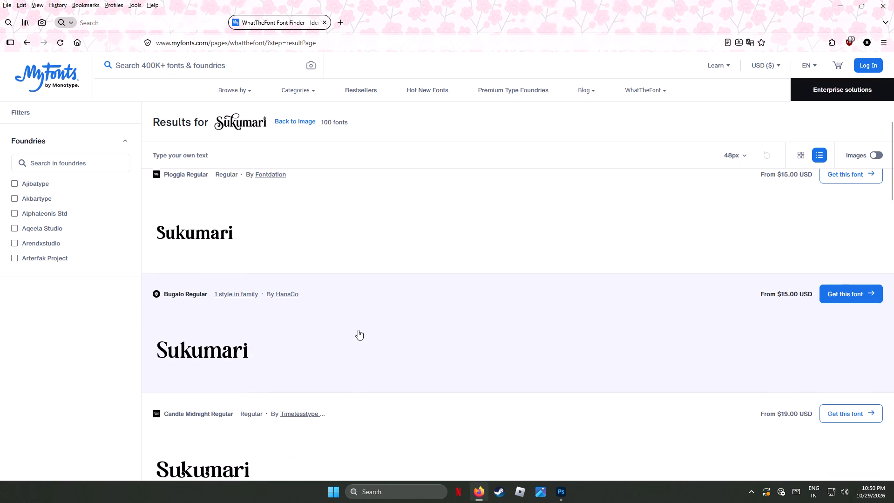
scroll(358, 330, "down", 9)
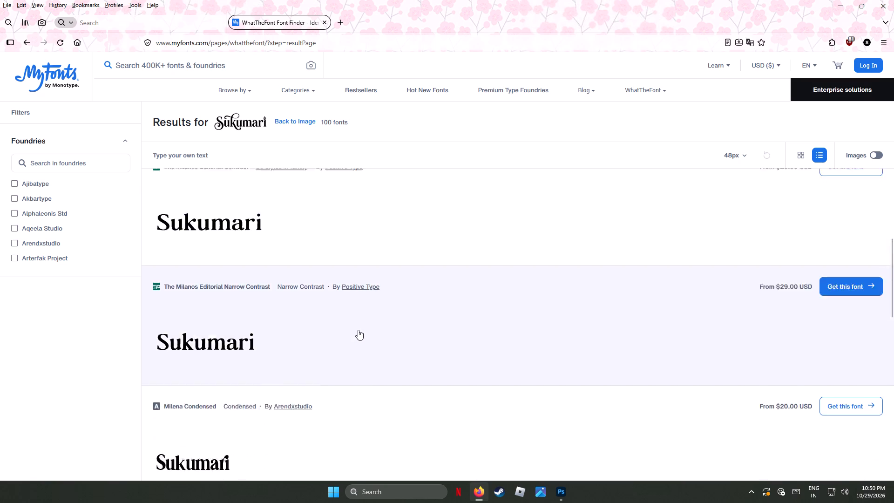
scroll(358, 330, "down", 6)
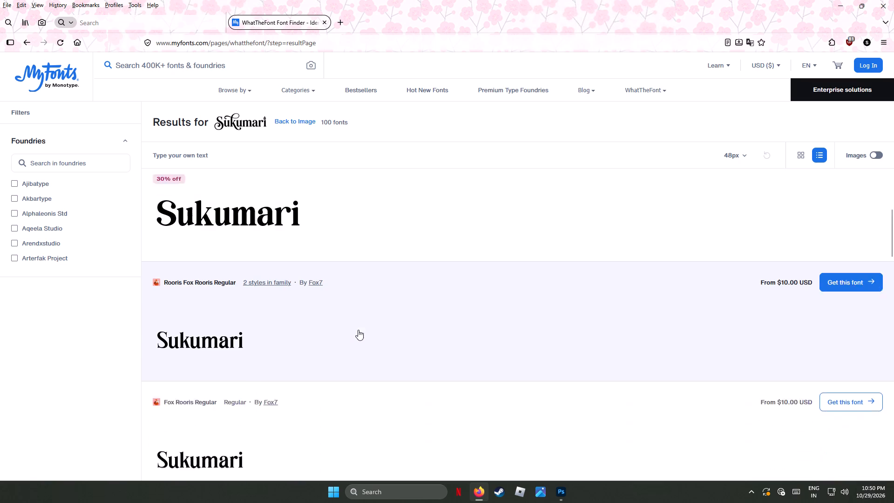
scroll(358, 330, "down", 2)
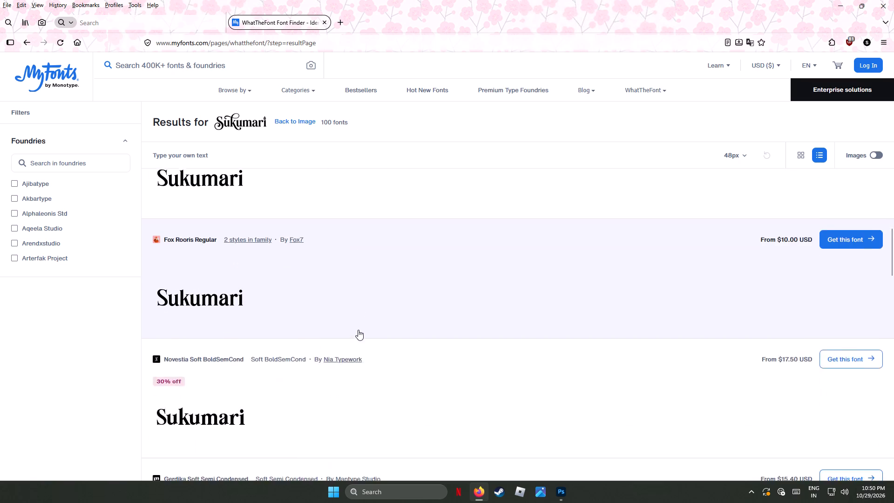
scroll(358, 330, "down", 11)
scroll(358, 330, "up", 2)
scroll(358, 330, "down", 3)
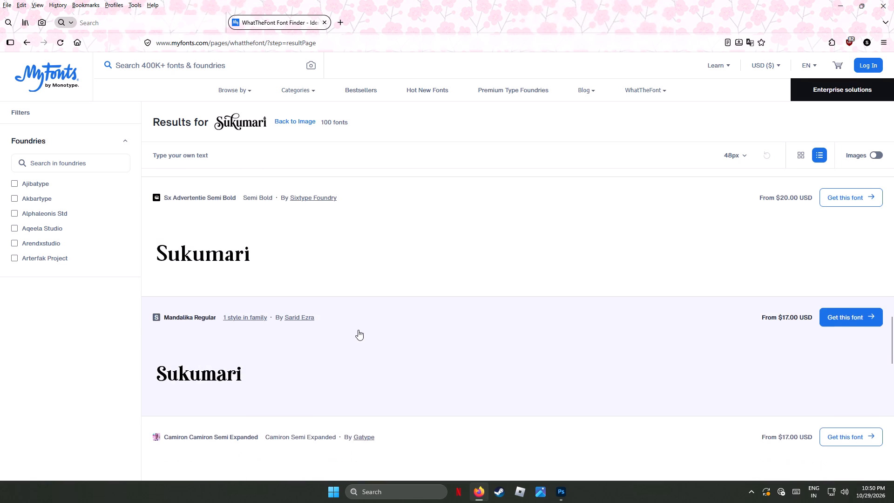
scroll(358, 330, "down", 5)
scroll(358, 330, "up", 4)
scroll(358, 330, "down", 10)
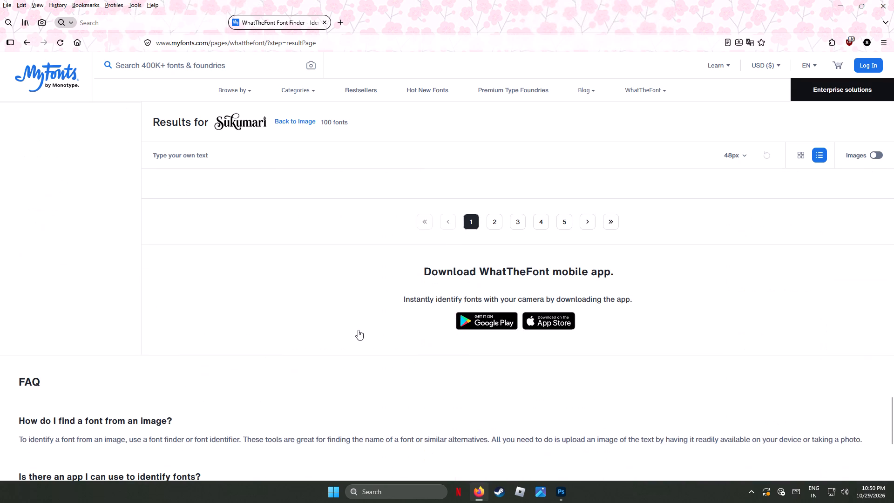
scroll(358, 330, "up", 1)
scroll(358, 330, "down", 2)
scroll(358, 330, "up", 7)
scroll(358, 330, "down", 1)
scroll(358, 330, "up", 9)
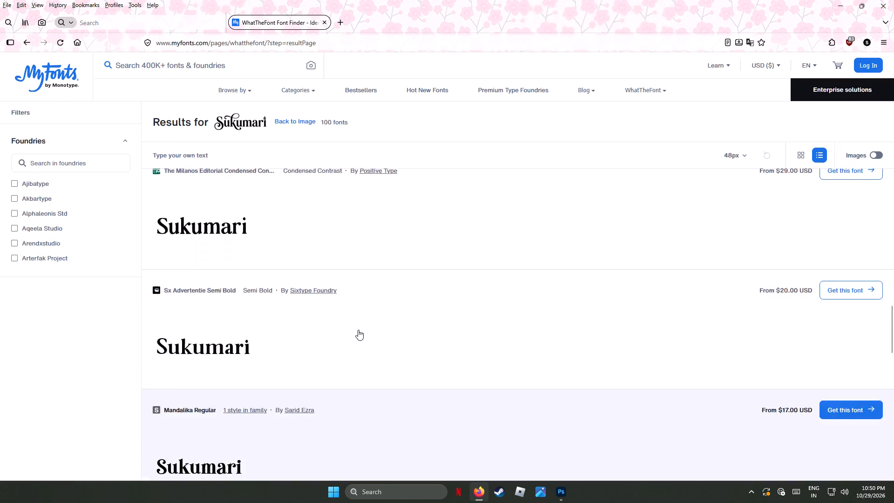
scroll(358, 330, "up", 6)
scroll(358, 330, "down", 2)
scroll(358, 330, "up", 6)
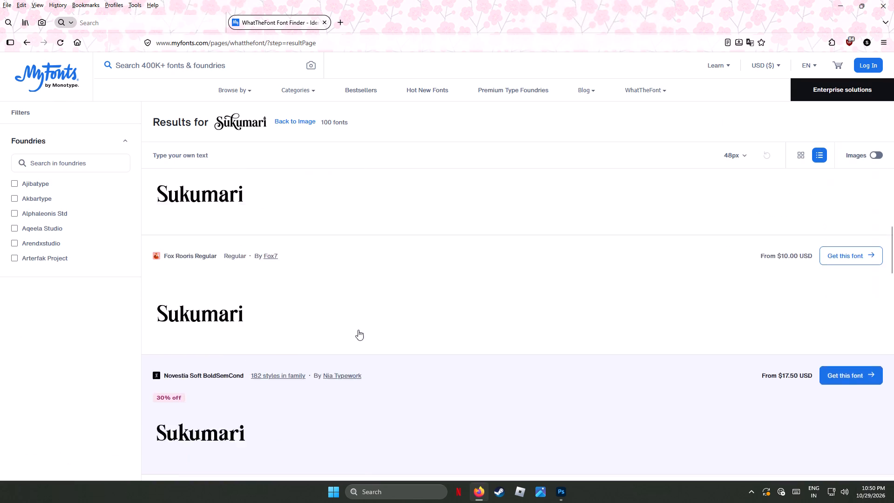
scroll(358, 330, "up", 10)
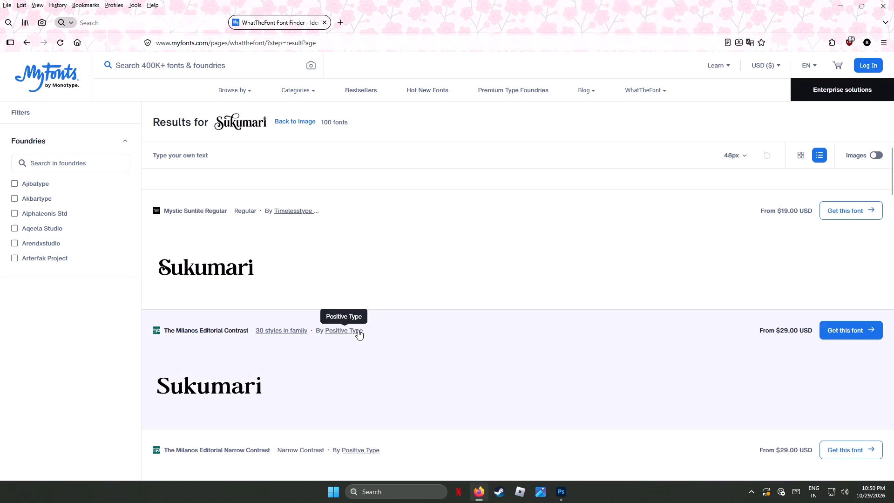
scroll(358, 330, "up", 13)
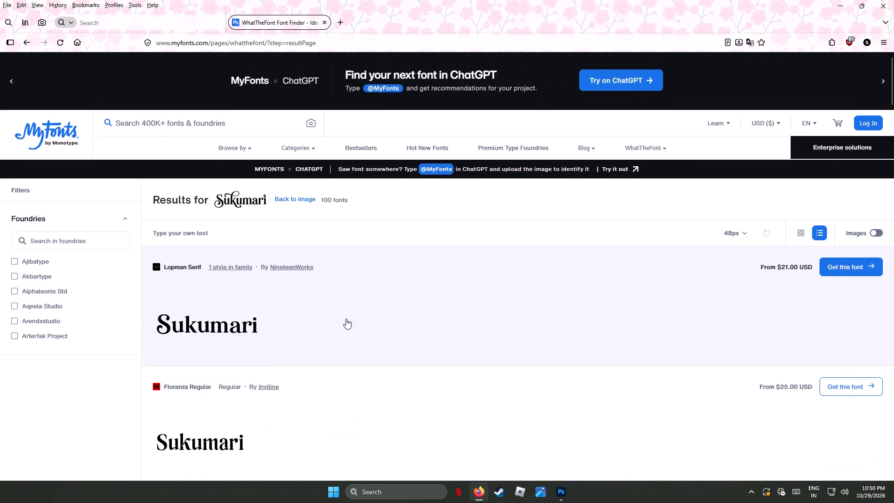
Return to the "font finder" search results and open the Fontspring Matcherator page.
left_click(23, 40)
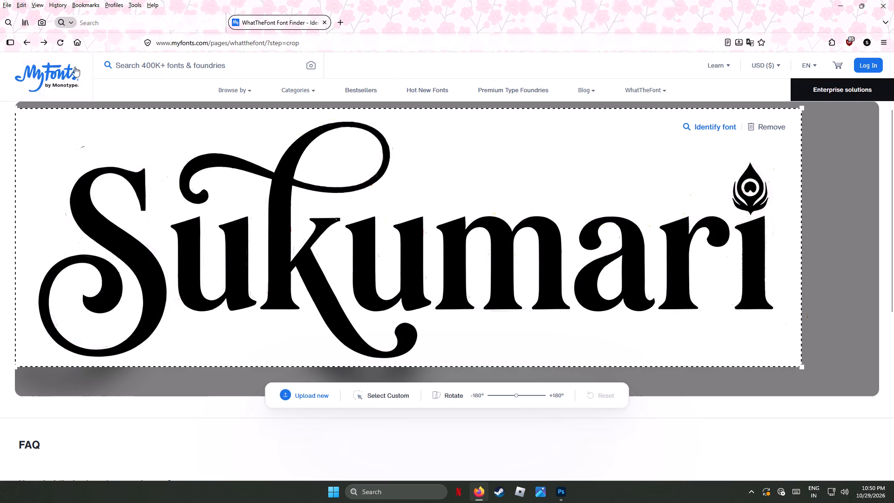
left_click(25, 38)
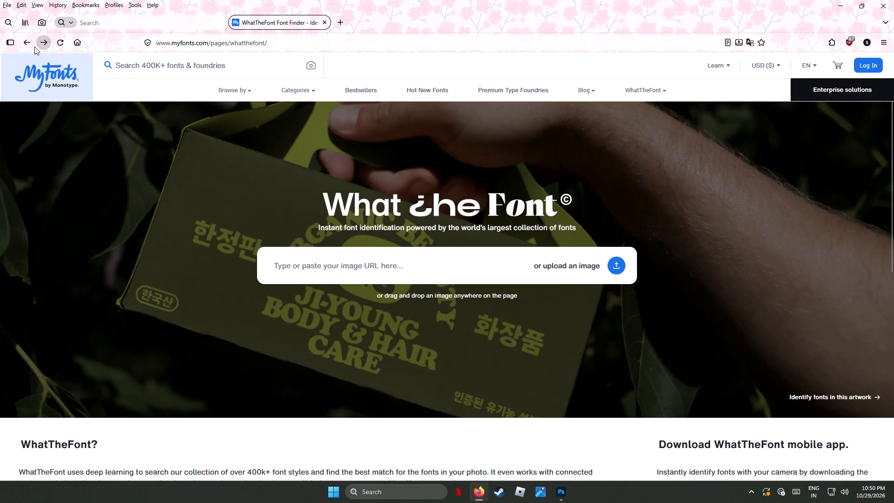
left_click(28, 43)
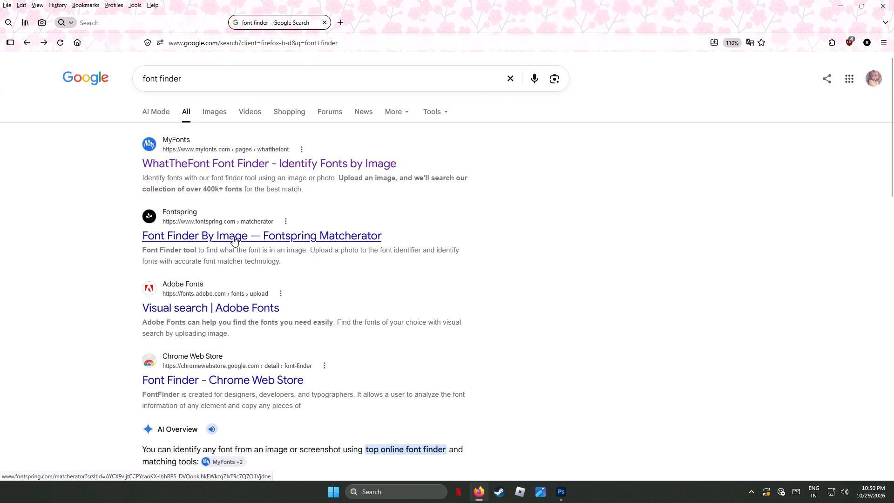
left_click(233, 237)
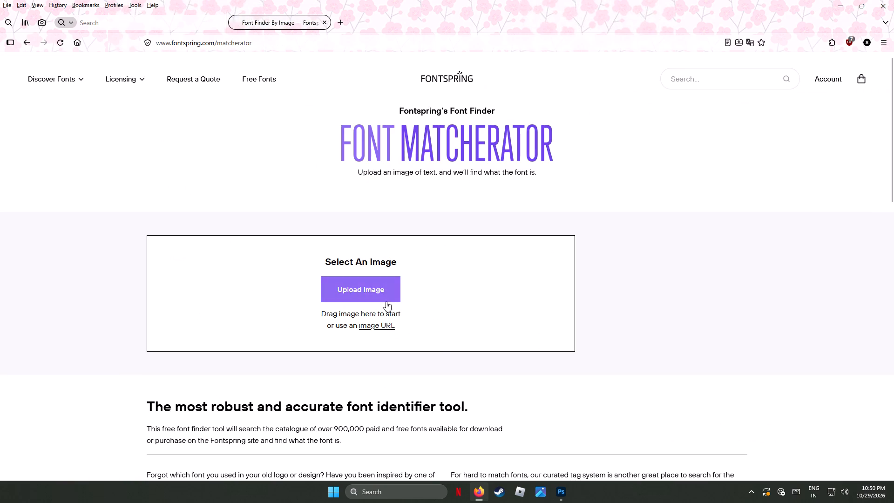
Upload Sukumari.jpg from the Desktop to the Font Matcherator.
left_click(378, 291)
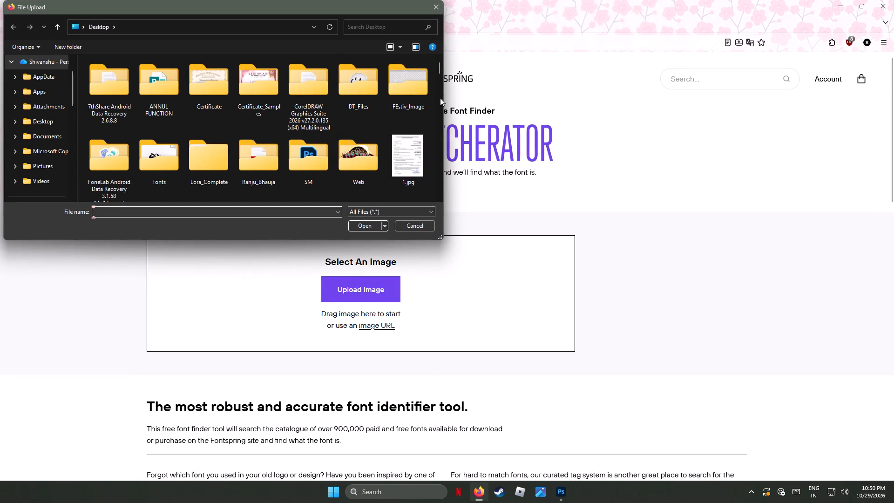
left_click_drag(441, 65, 441, 190)
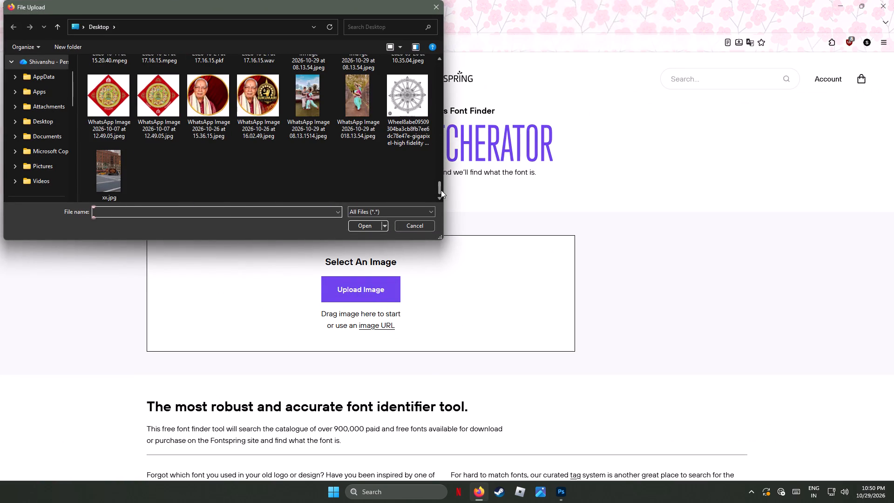
left_click_drag(441, 190, 444, 168)
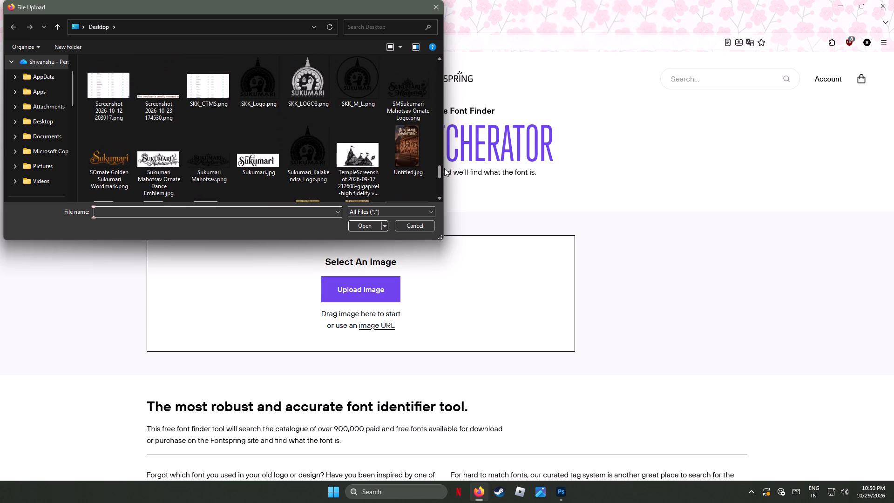
left_click_drag(444, 168, 444, 168)
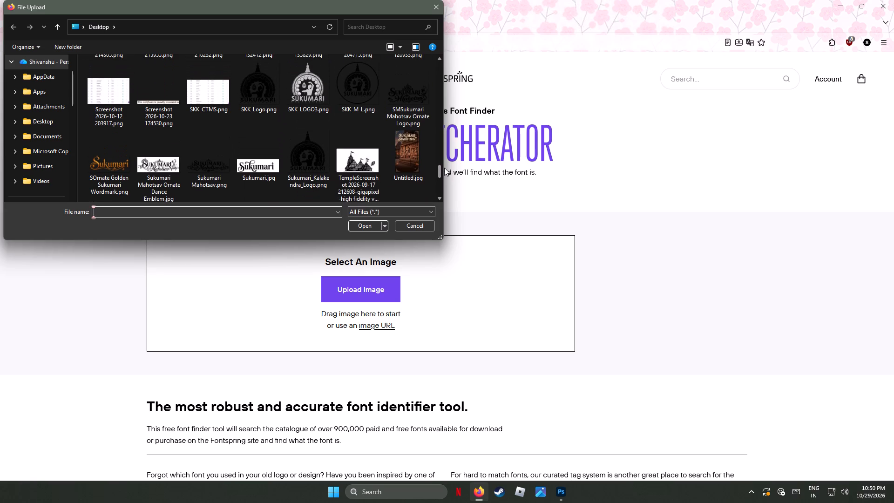
left_click_drag(444, 168, 444, 167)
left_click(265, 178)
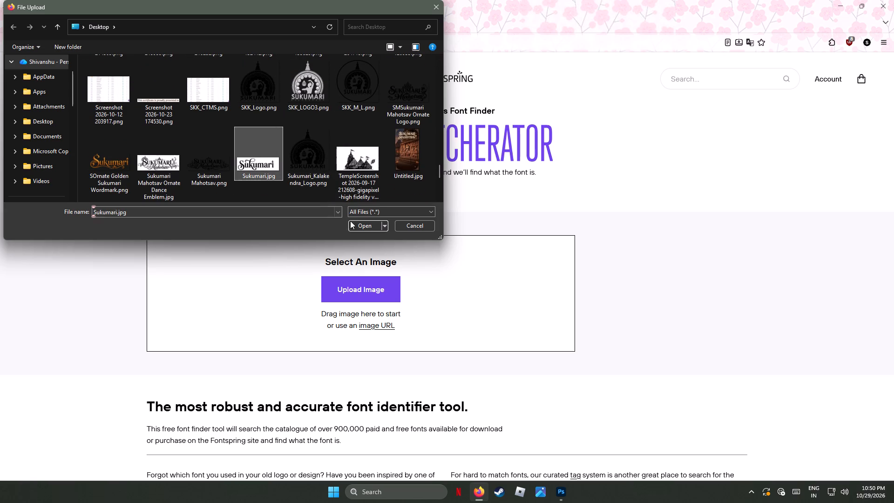
left_click(362, 224)
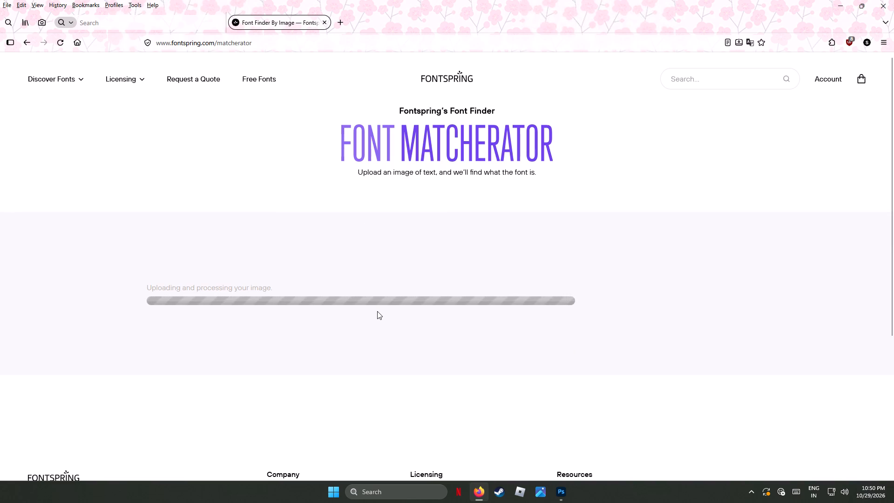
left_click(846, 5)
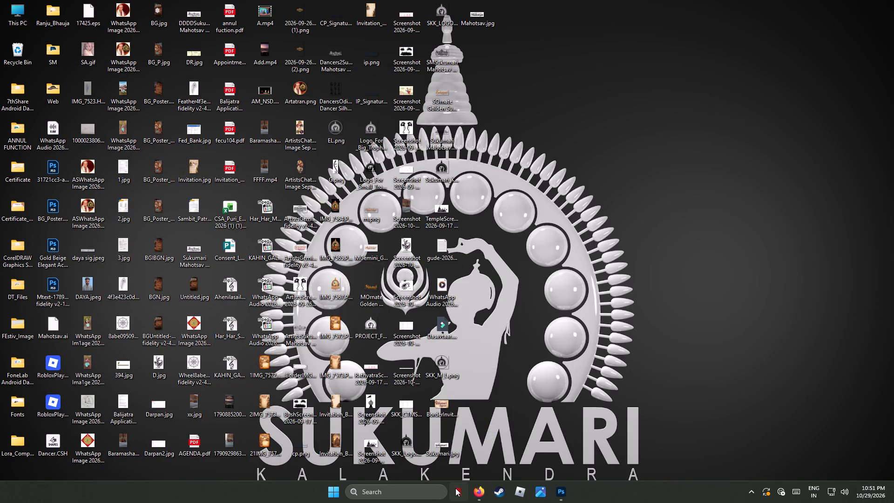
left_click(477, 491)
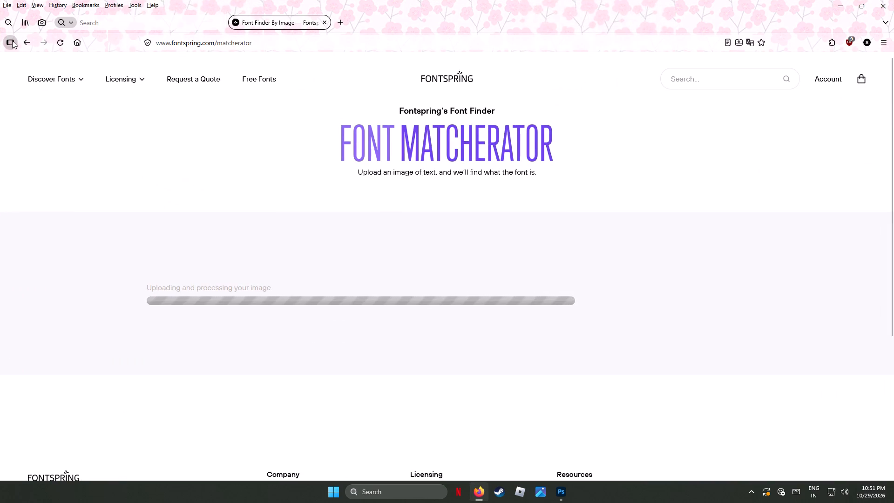
left_click(11, 41)
left_click(9, 75)
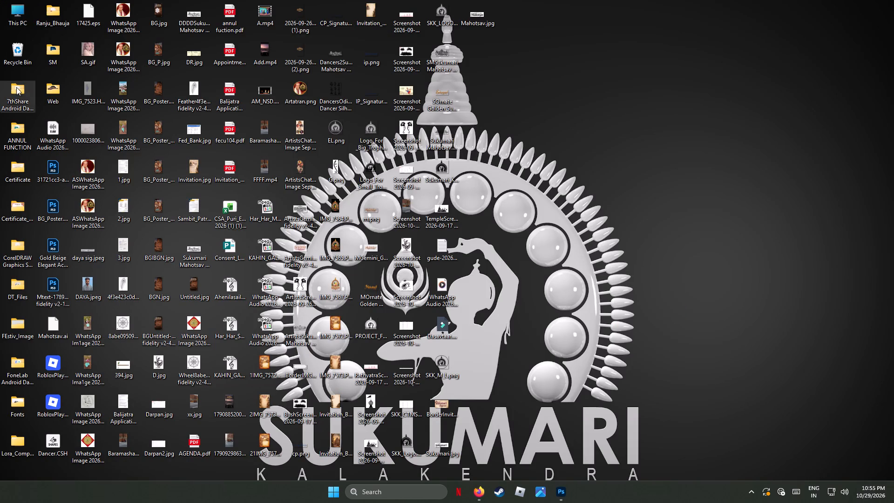
double_click(20, 9)
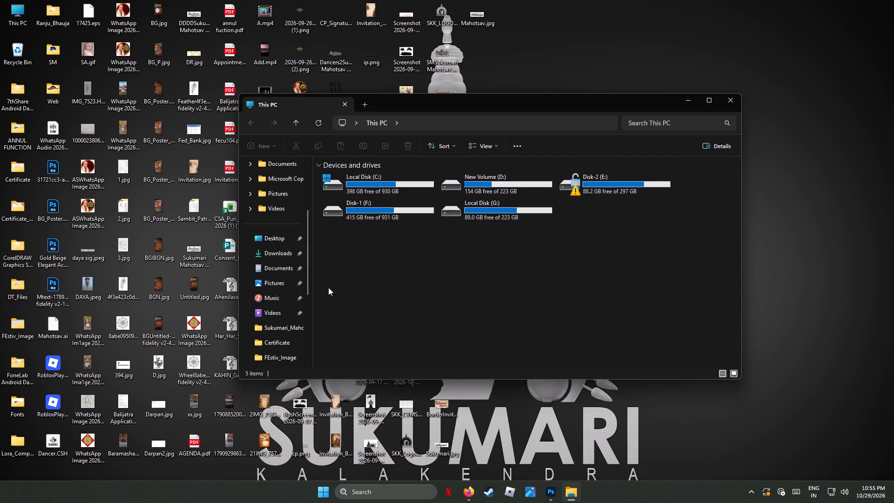
left_click(278, 253)
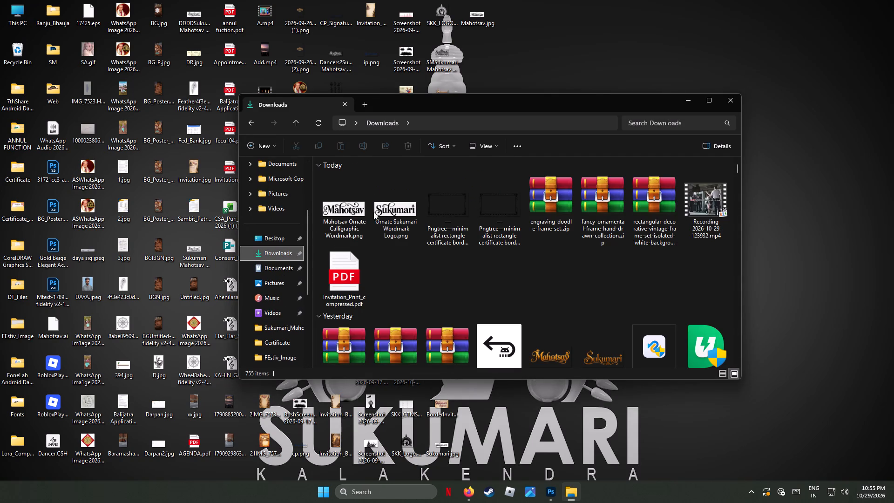
right_click(398, 208)
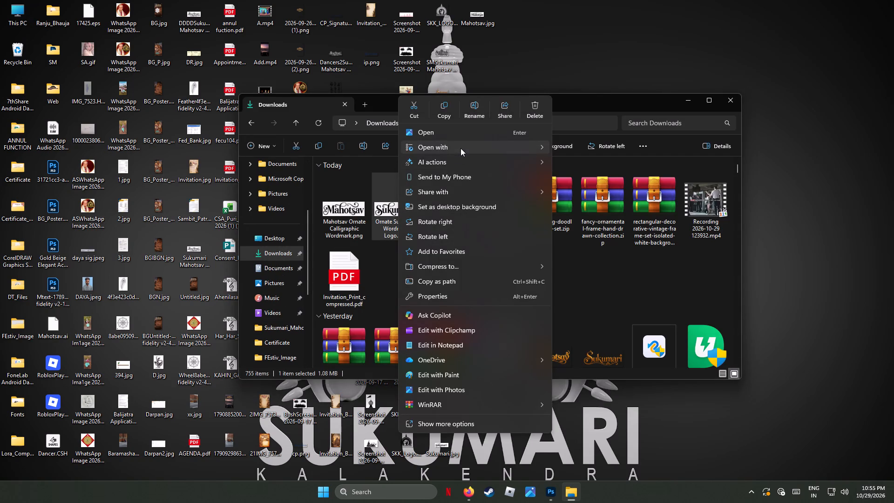
left_click(566, 148)
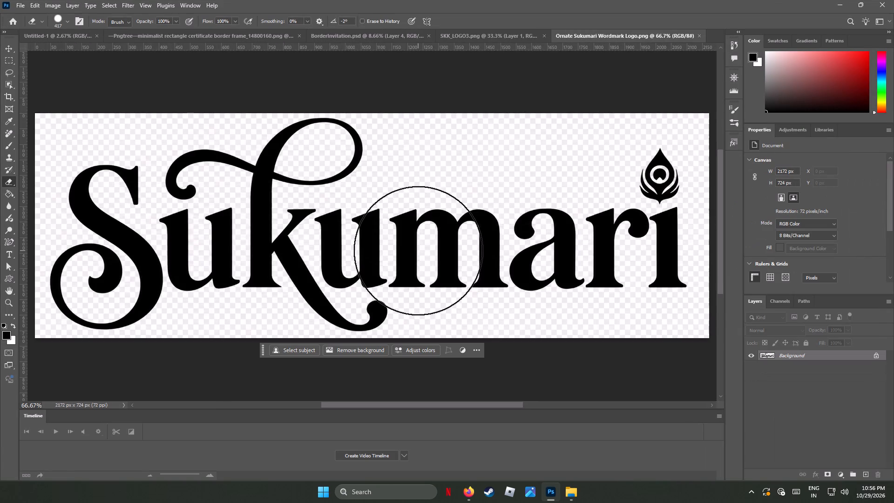
Erase the light checkered background around the Sukumari lettering using the Background Eraser with a 356 px brush.
right_click(8, 181)
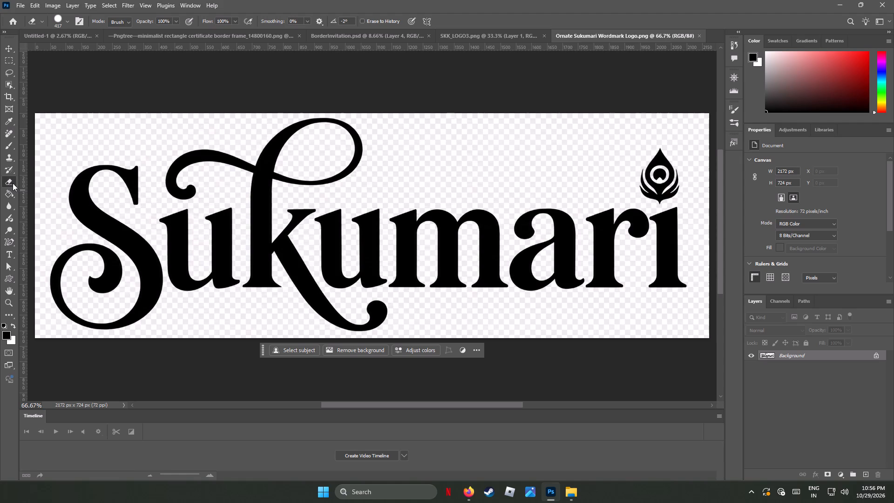
right_click(13, 183)
left_click(49, 191)
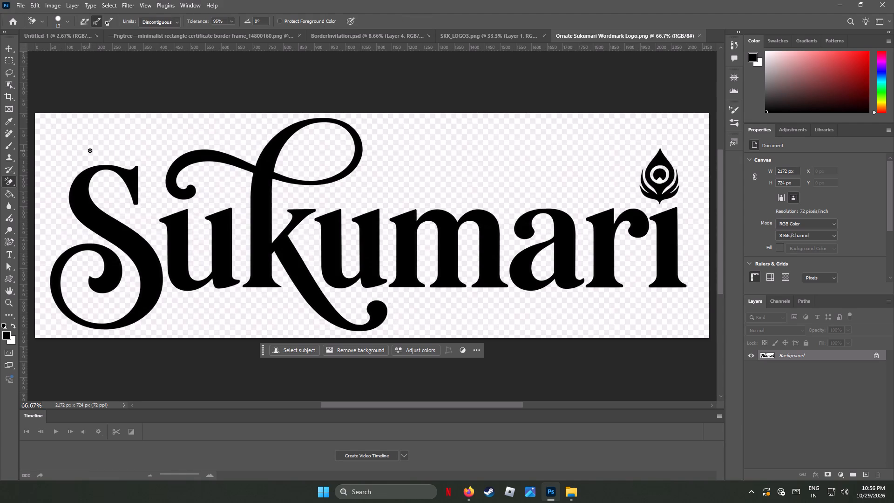
left_click(68, 18)
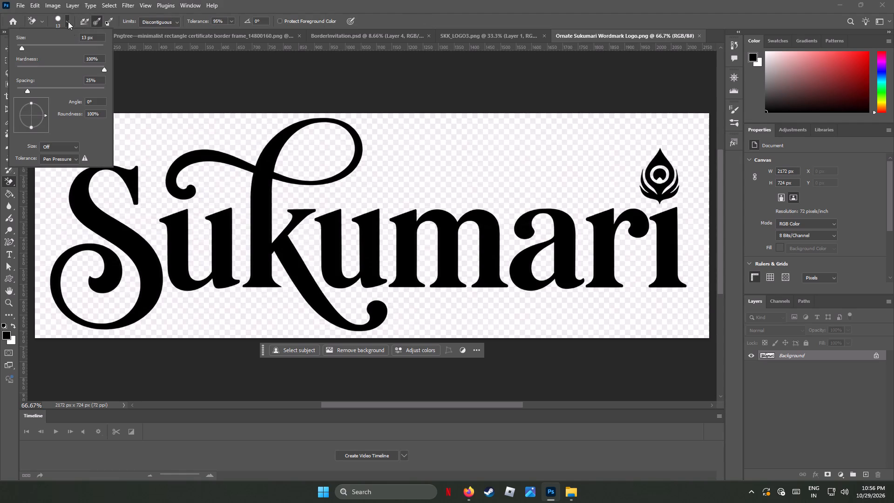
left_click(75, 45)
left_click(88, 44)
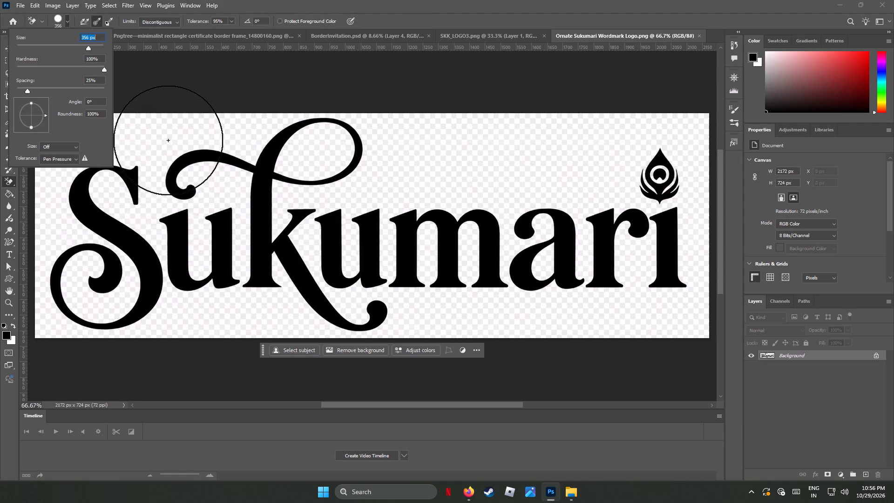
left_click_drag(168, 140, 273, 296)
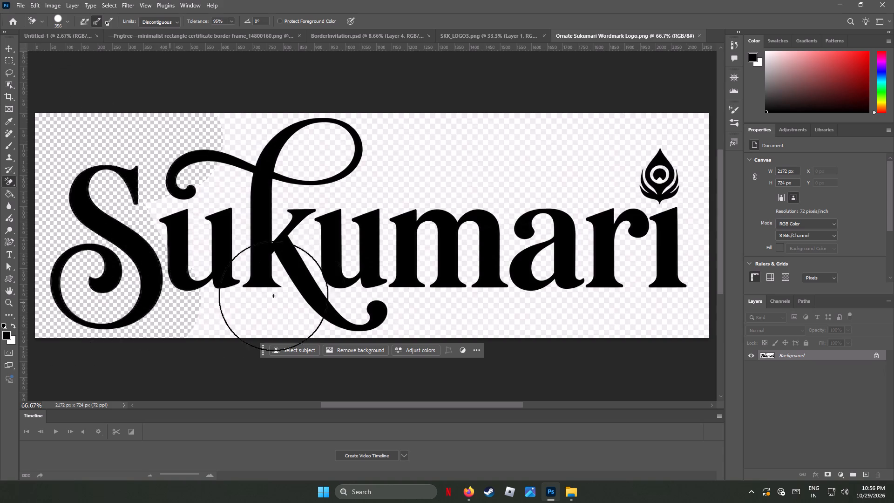
left_click_drag(273, 296, 697, 174)
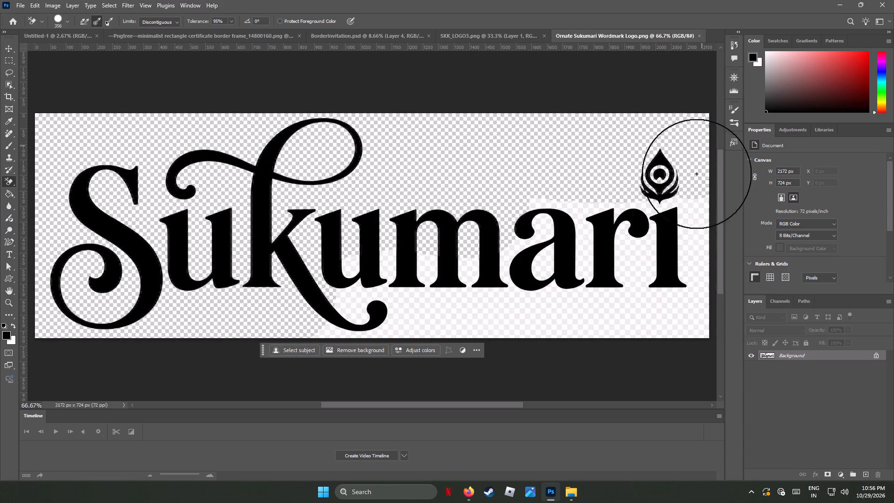
left_click_drag(697, 174, 142, 170)
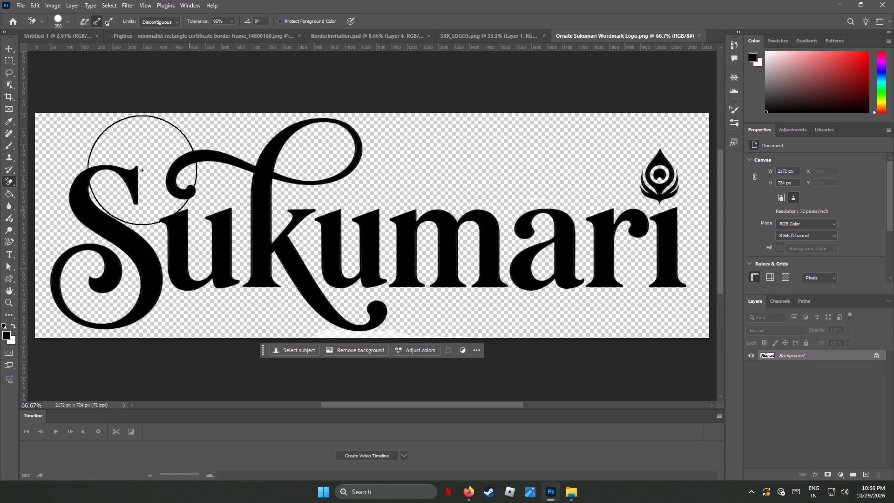
left_click_drag(142, 170, 141, 139)
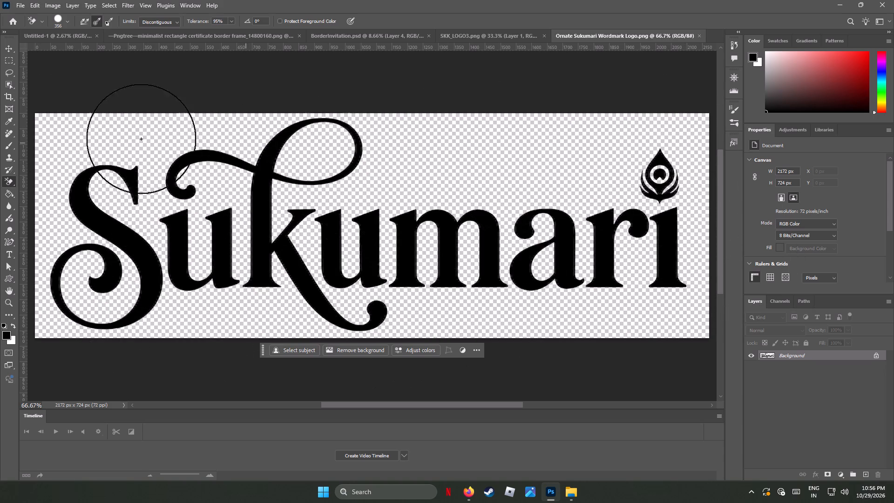
left_click_drag(141, 139, 652, 366)
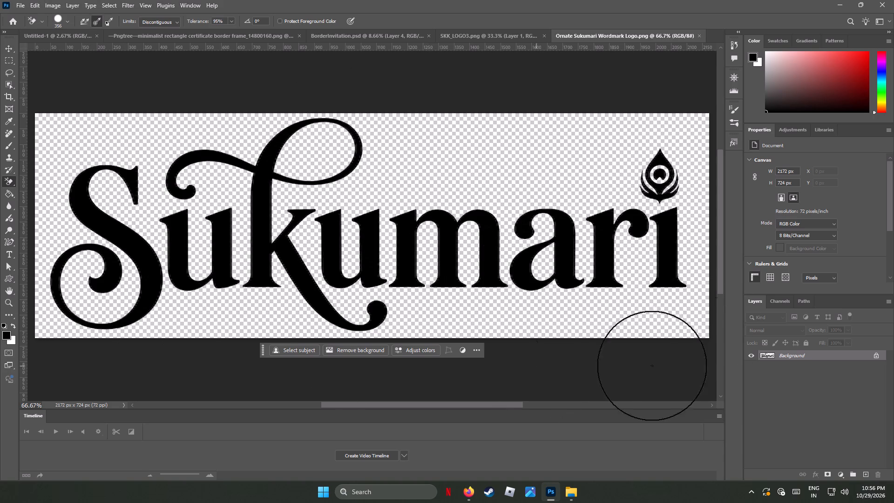
left_click_drag(652, 366, 68, 103)
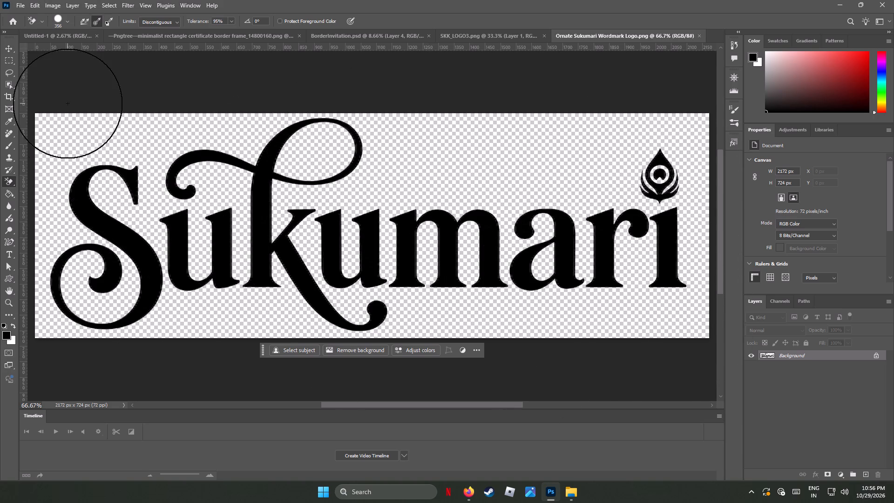
Finish erasing the background around and below the Sukumari lettering with the 356 px Background Eraser.
left_click_drag(68, 103, 63, 297)
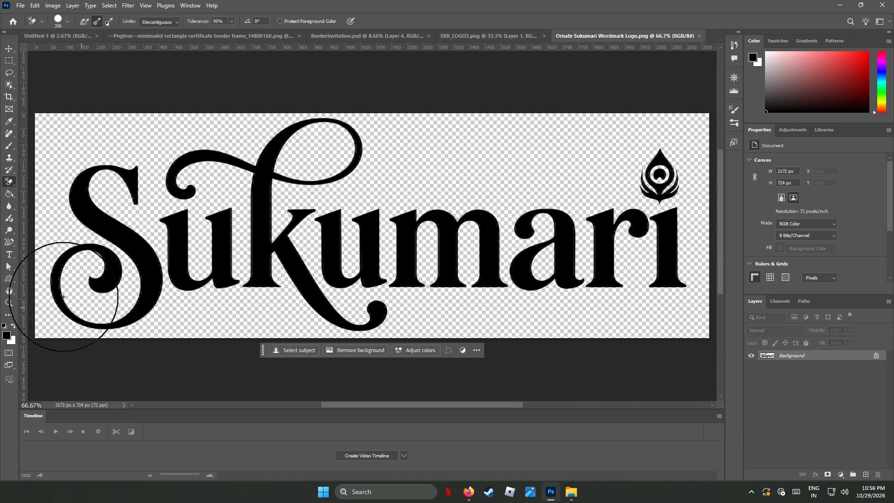
left_click_drag(63, 297, 413, 302)
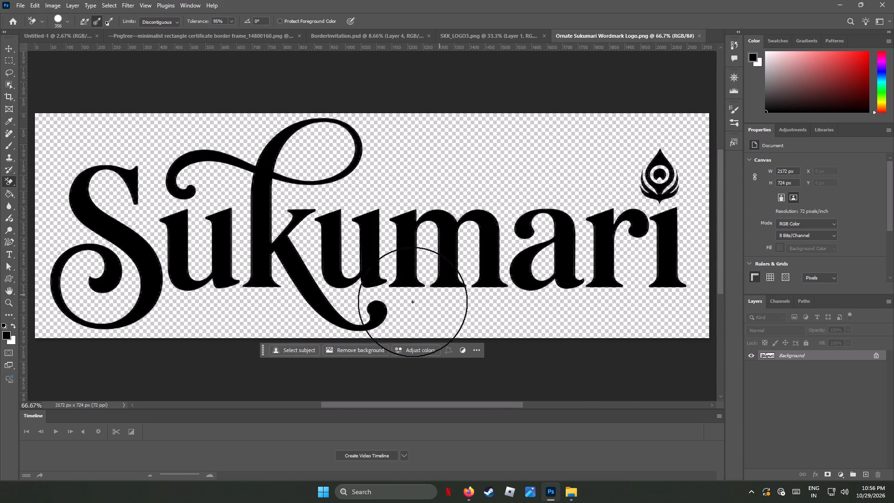
left_click_drag(413, 302, 636, 329)
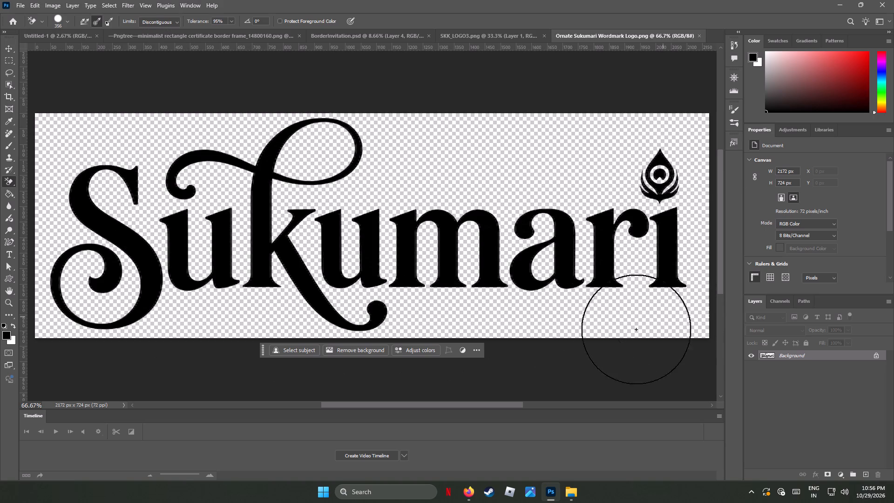
left_click_drag(636, 329, 176, 325)
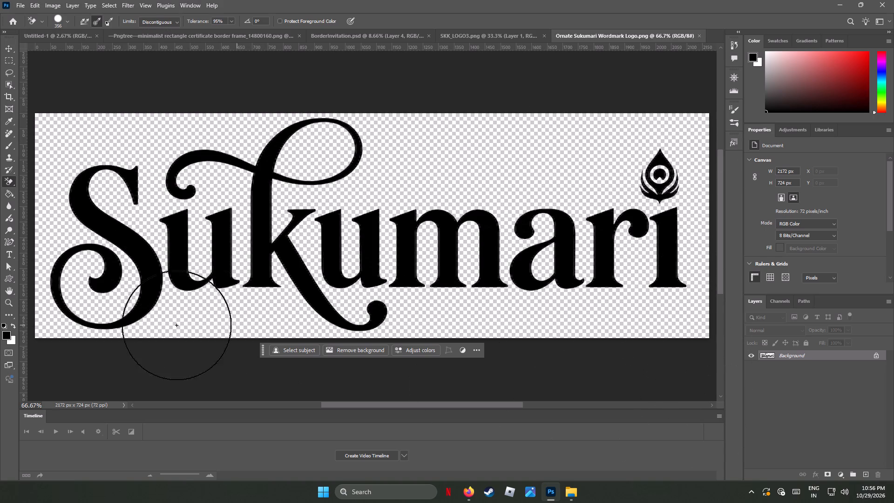
left_click_drag(176, 325, 0, 324)
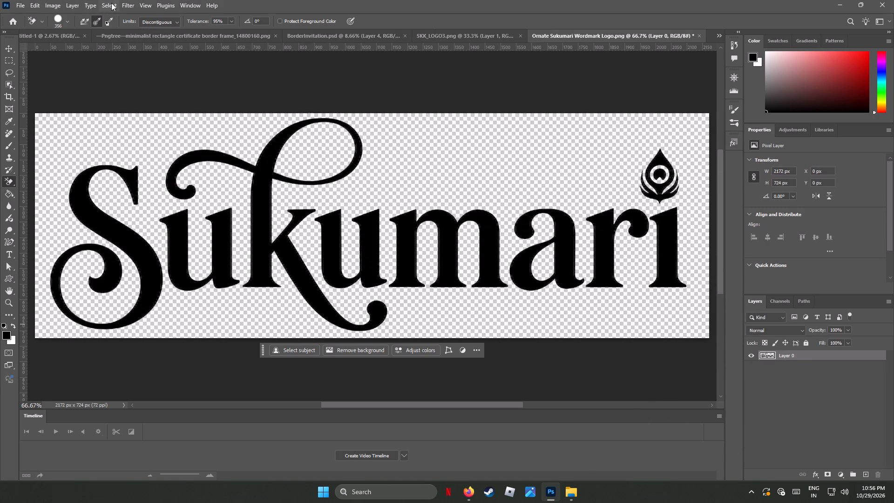
Select the Sukumari lettering with the Object Selection tool by framing the entire canvas.
left_click(9, 83)
left_click_drag(34, 109, 519, 311)
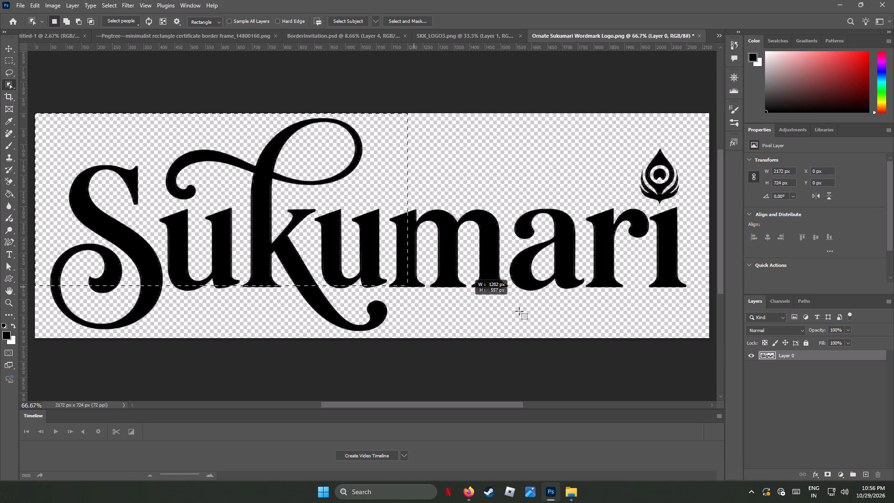
left_click_drag(519, 311, 750, 367)
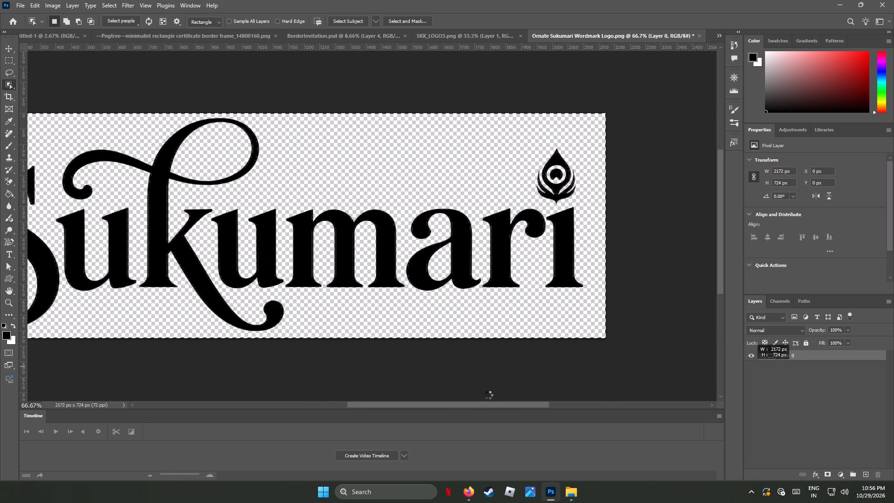
Convert the selection of the Sukumari lettering into a work path.
left_click_drag(451, 403, 436, 403)
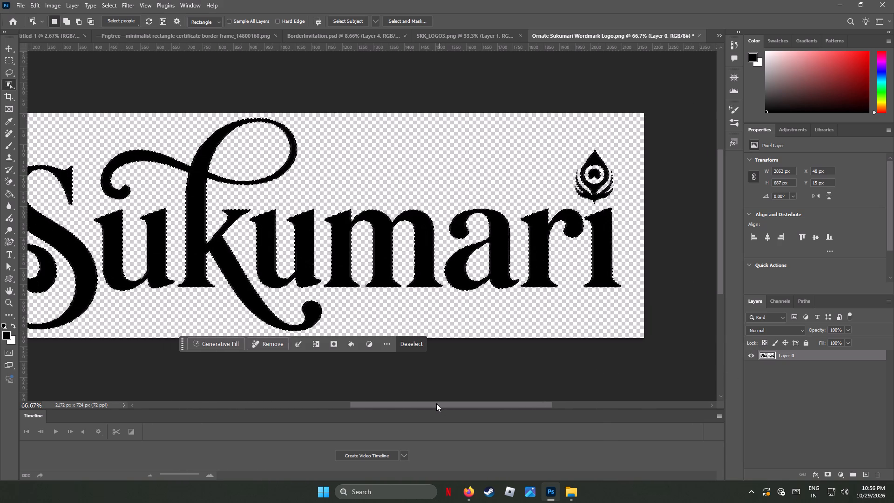
left_click_drag(436, 403, 405, 398)
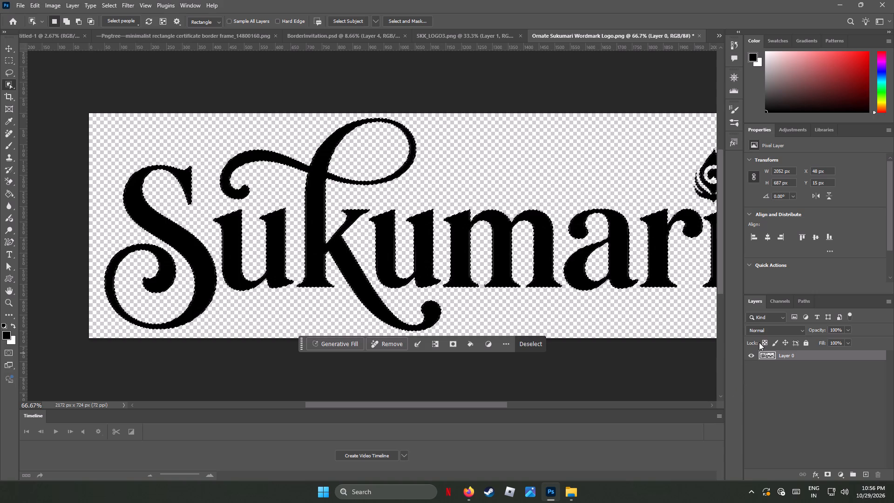
left_click(800, 301)
left_click(840, 474)
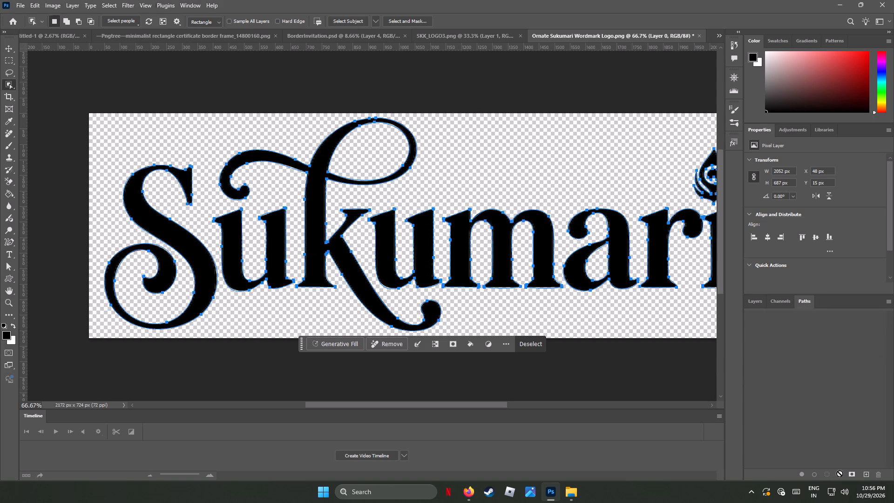
Define the Sukumari work path as a custom shape, keeping the suggested name.
left_click(17, 2)
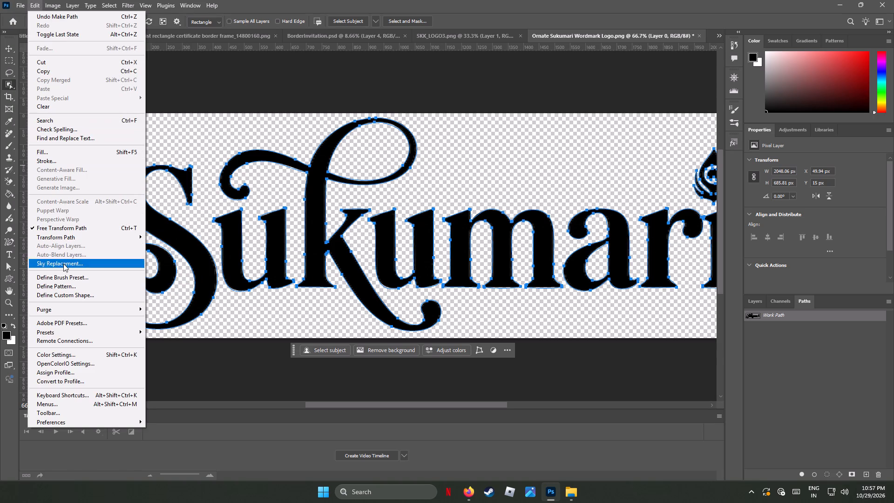
left_click(81, 294)
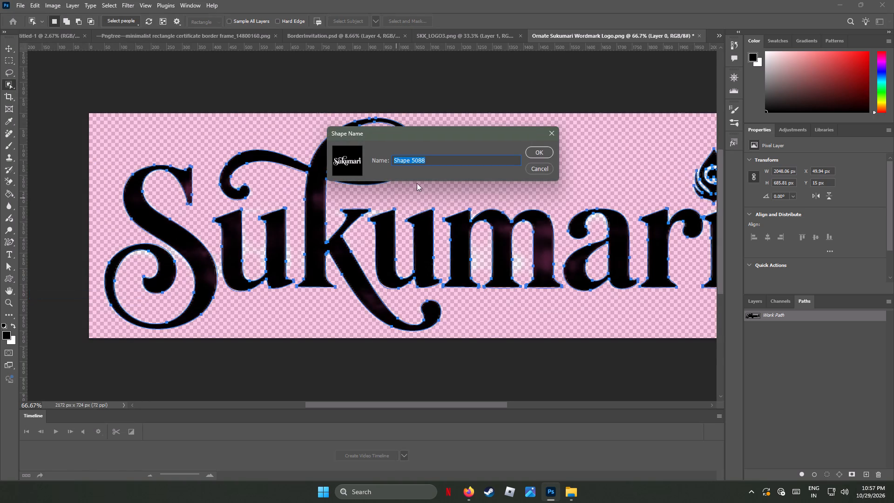
left_click(531, 152)
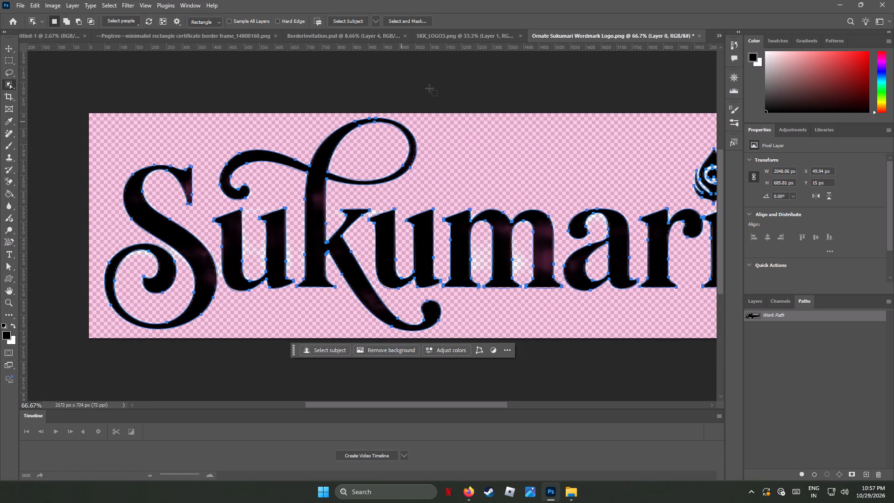
Open the Mahotsav Ornate Calligraphic Wordmark.png file from the Downloads folder in Photoshop.
left_click(838, 5)
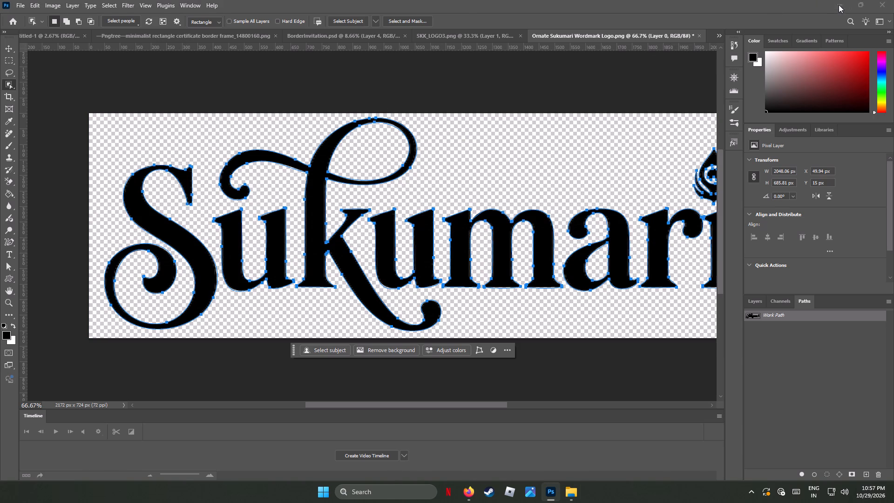
right_click(347, 209)
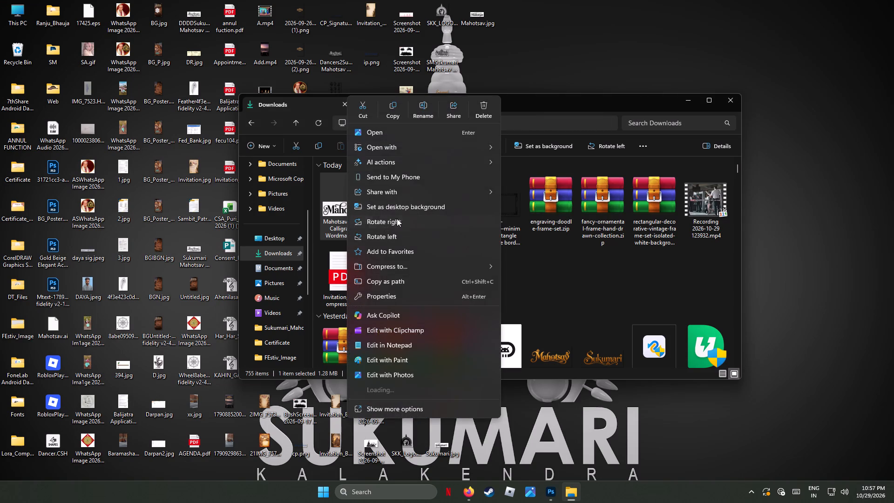
left_click(522, 147)
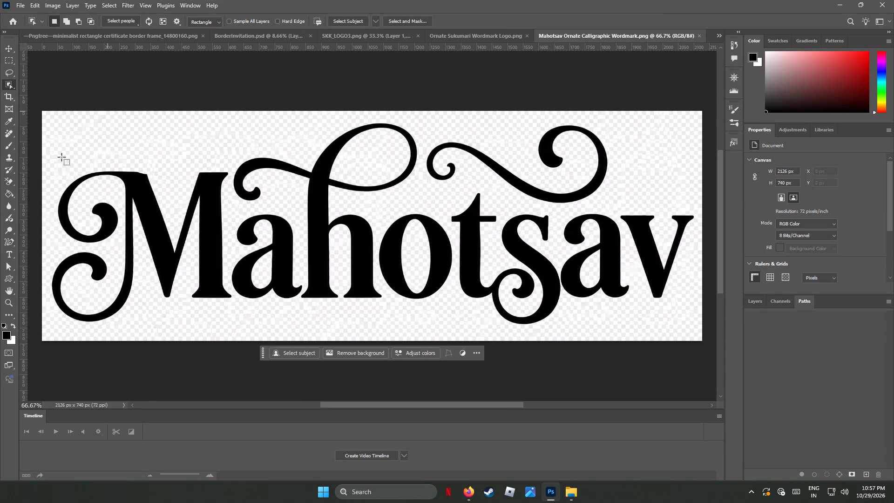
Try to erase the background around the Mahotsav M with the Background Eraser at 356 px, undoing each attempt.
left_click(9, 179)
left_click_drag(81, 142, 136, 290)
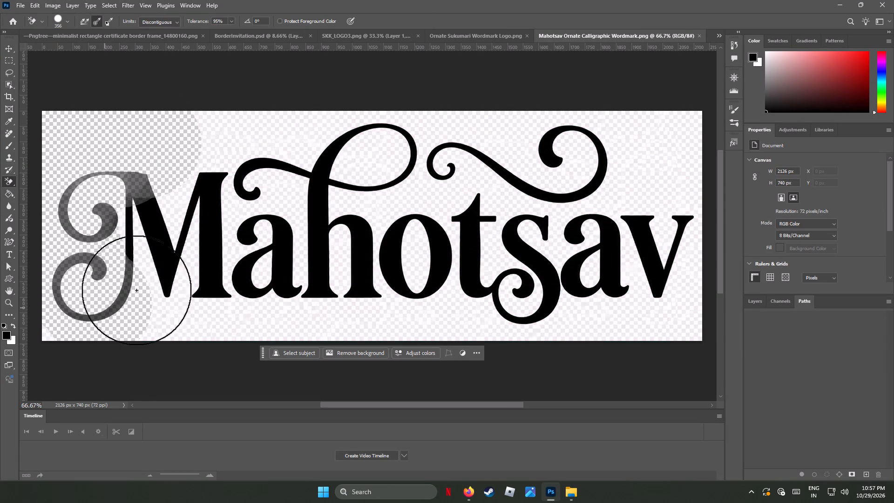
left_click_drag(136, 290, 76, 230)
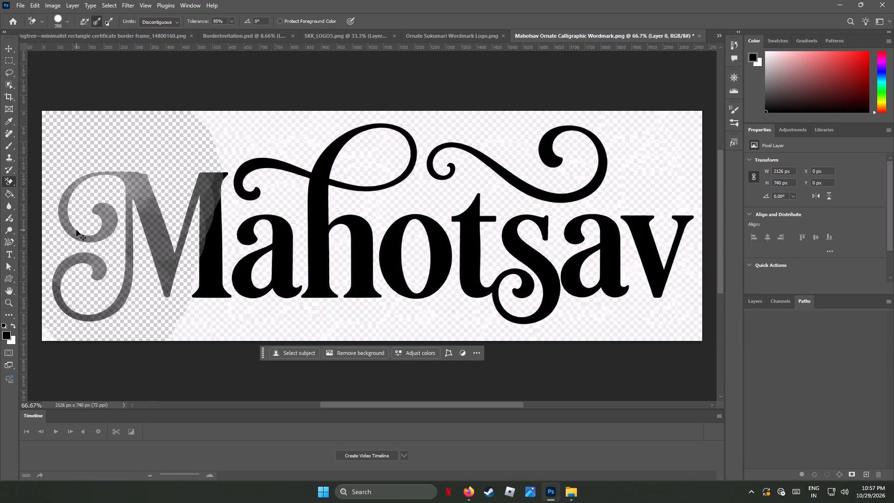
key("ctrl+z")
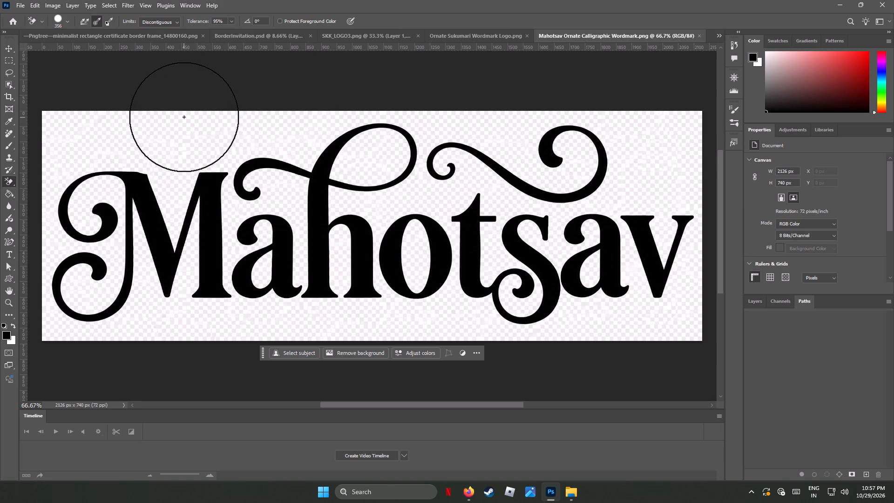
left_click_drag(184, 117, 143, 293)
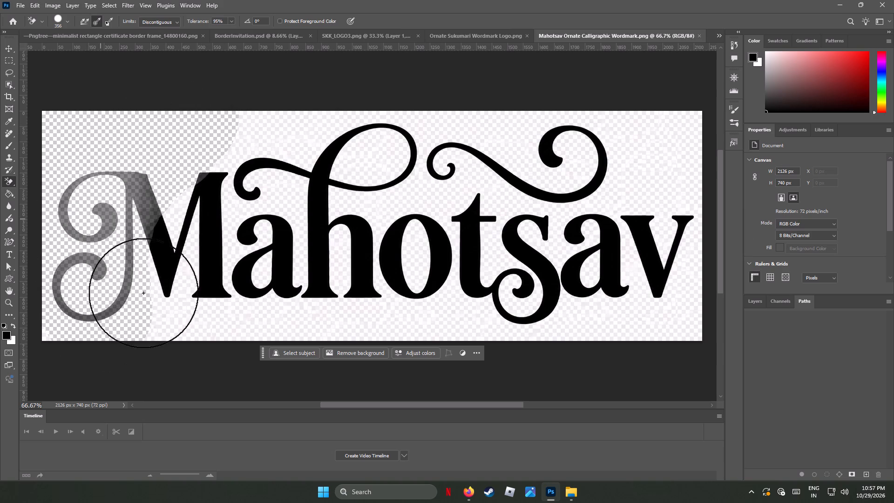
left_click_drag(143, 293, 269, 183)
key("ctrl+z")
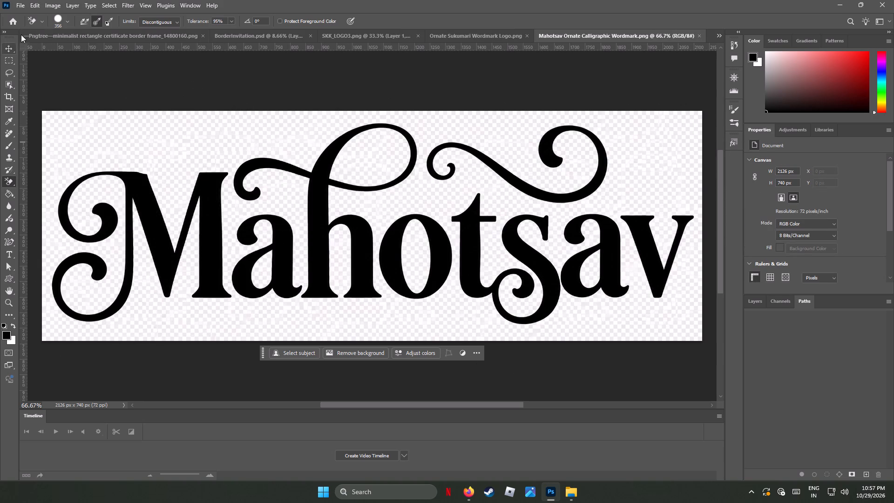
Erase the light checkered background around and inside the Mahotsav lettering using the Background Eraser with a 173 px brush.
left_click(65, 20)
left_click(76, 46)
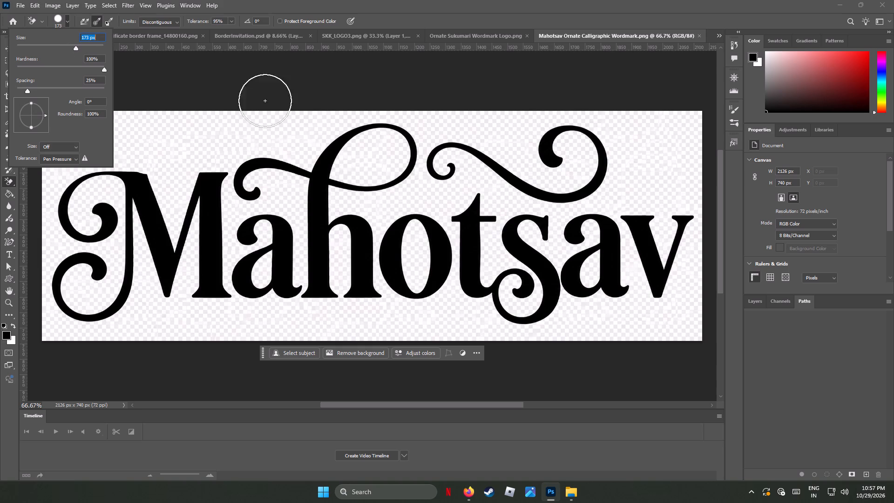
left_click_drag(648, 143, 664, 156)
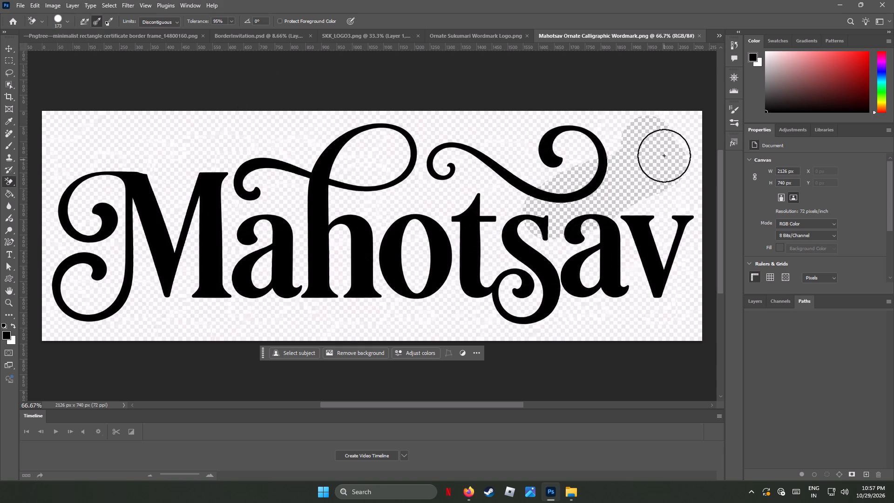
left_click_drag(664, 156, 635, 219)
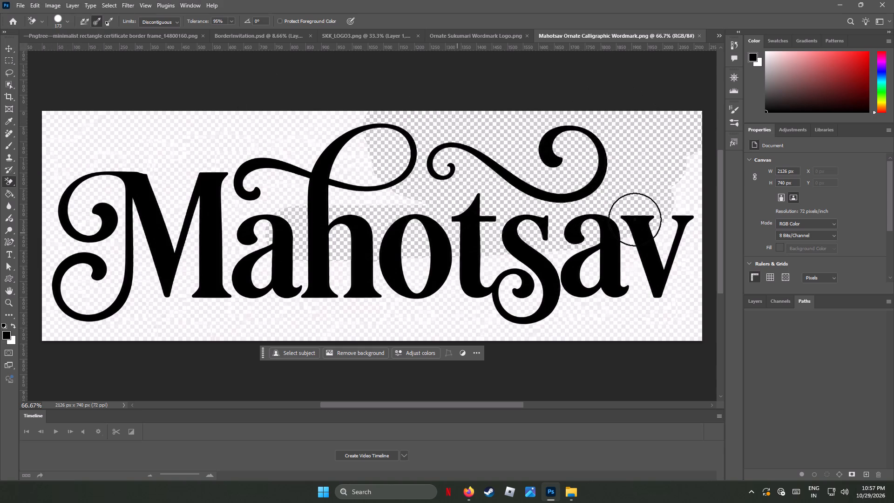
left_click_drag(635, 219, 650, 283)
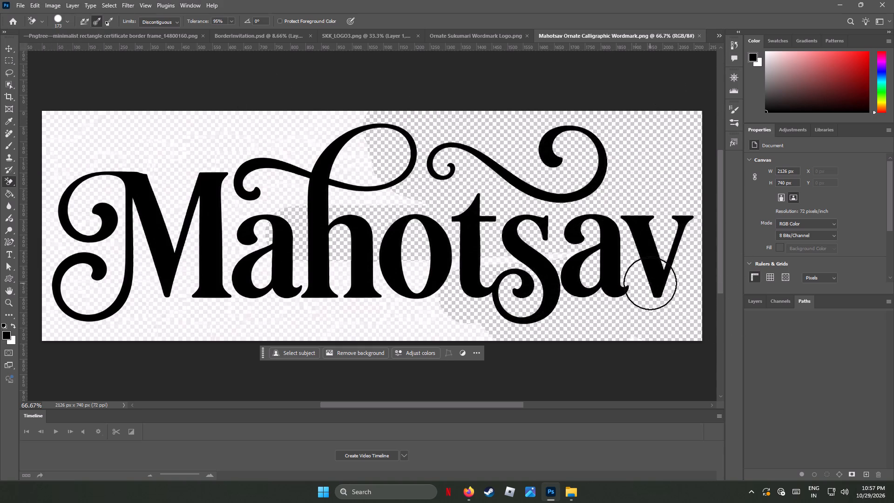
left_click_drag(650, 283, 507, 271)
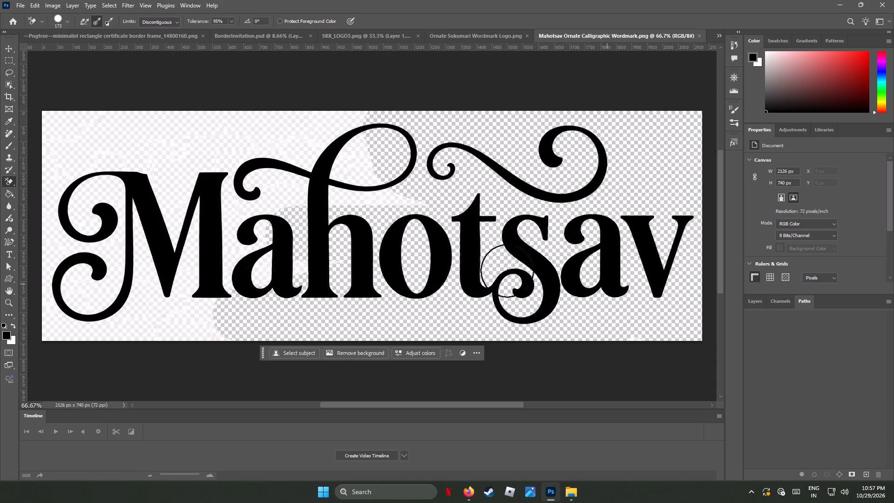
left_click_drag(507, 271, 218, 252)
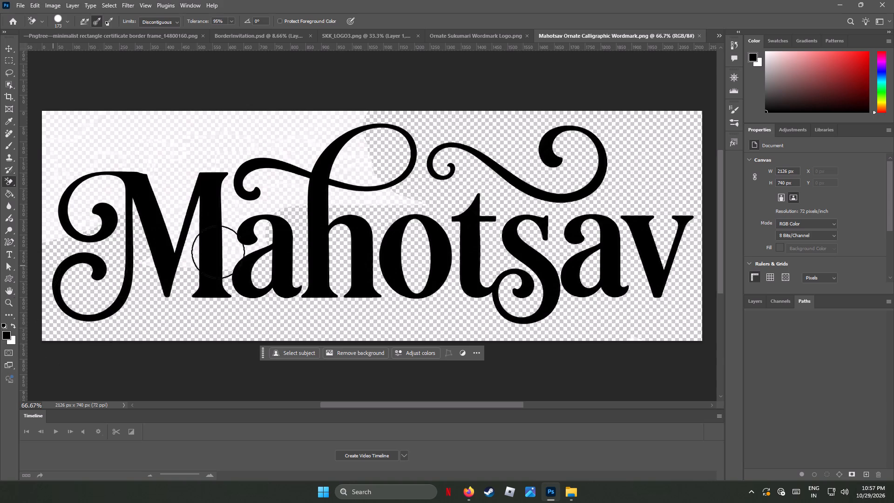
left_click_drag(218, 252, 113, 210)
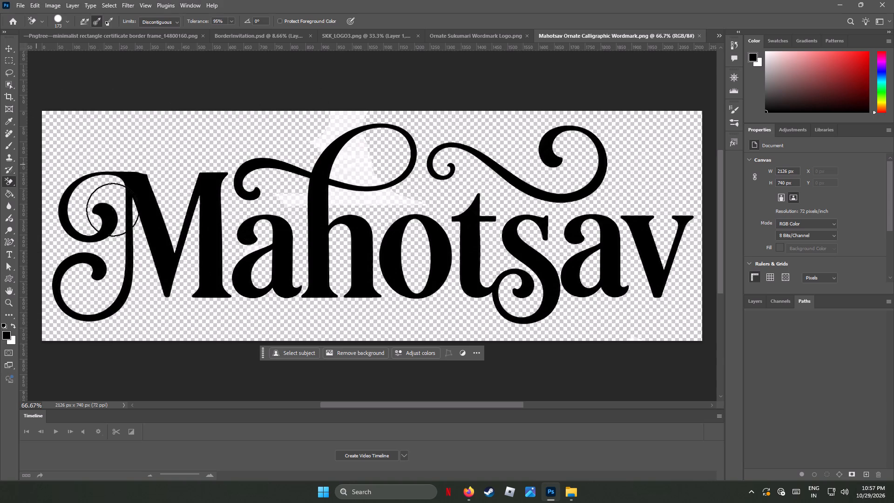
left_click_drag(113, 210, 173, 206)
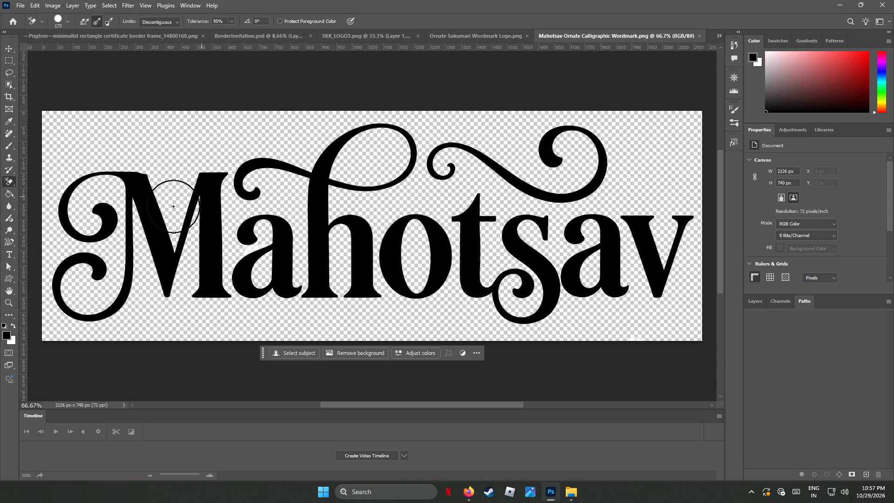
left_click_drag(173, 206, 362, 272)
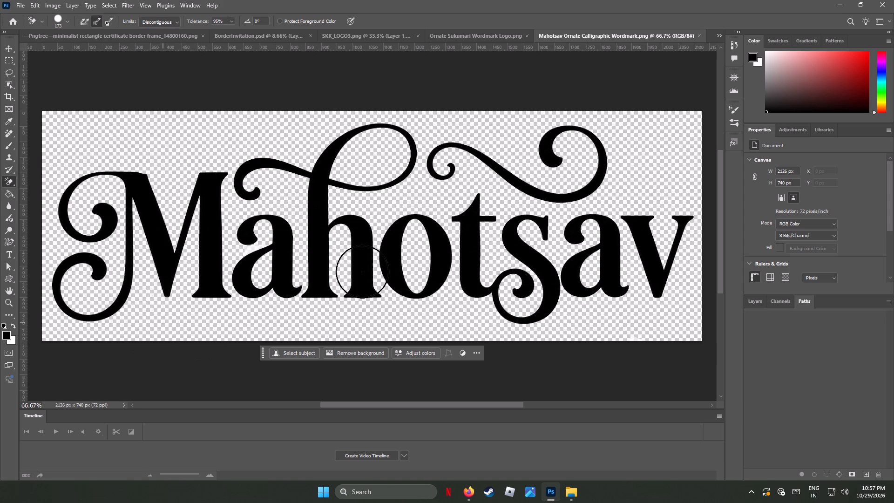
left_click_drag(362, 272, 222, 156)
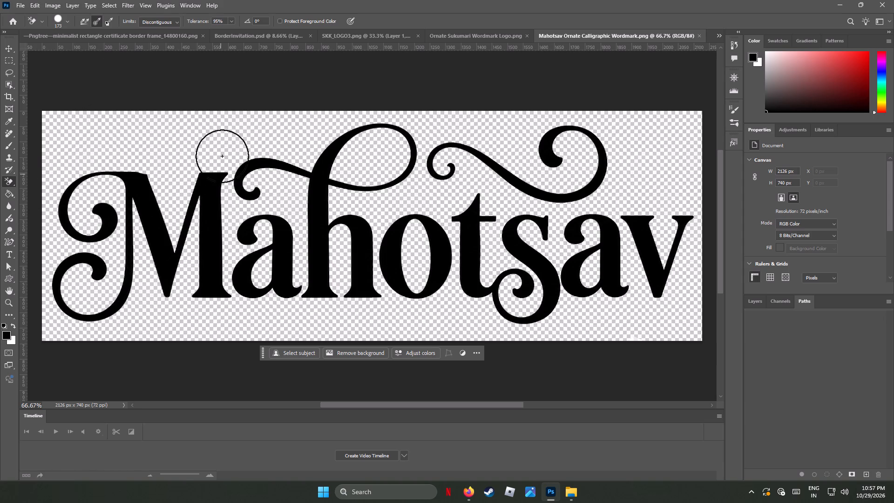
left_click_drag(222, 156, 620, 166)
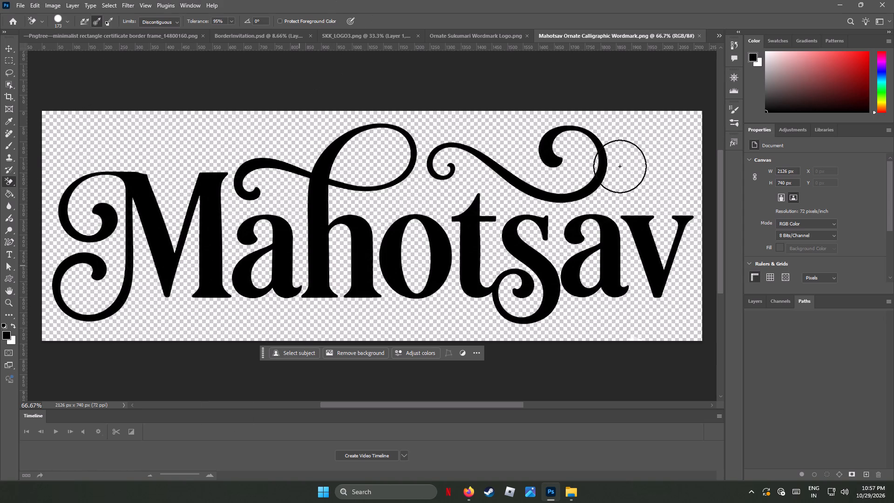
left_click_drag(620, 166, 704, 275)
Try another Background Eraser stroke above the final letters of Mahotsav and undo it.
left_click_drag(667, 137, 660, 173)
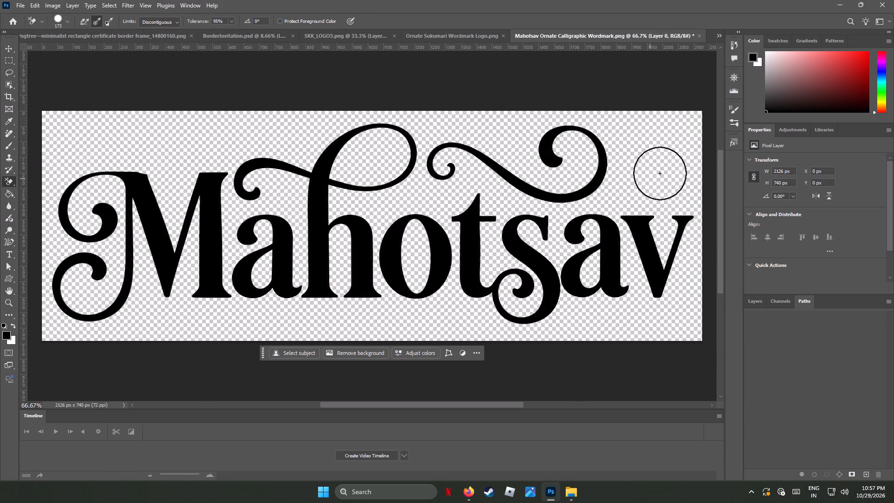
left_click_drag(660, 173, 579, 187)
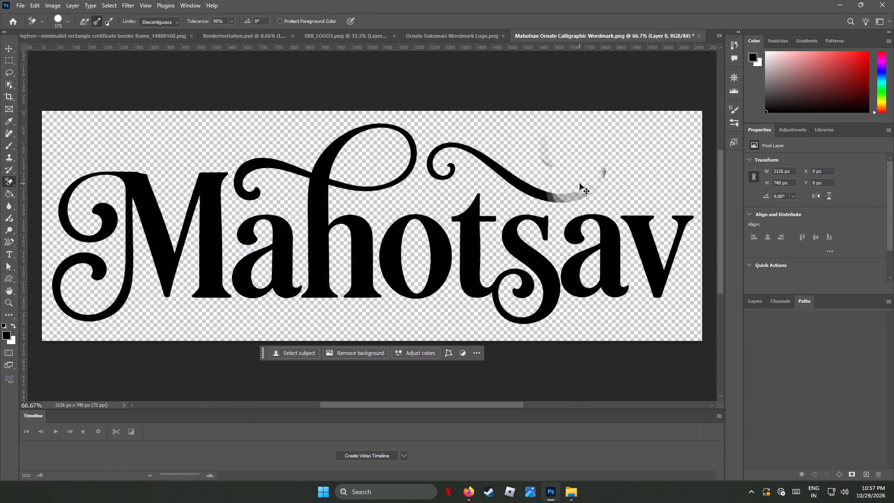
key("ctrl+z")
Go over the background around the Mahotsav lettering once more with the 173 px Background Eraser.
left_click_drag(666, 142, 657, 133)
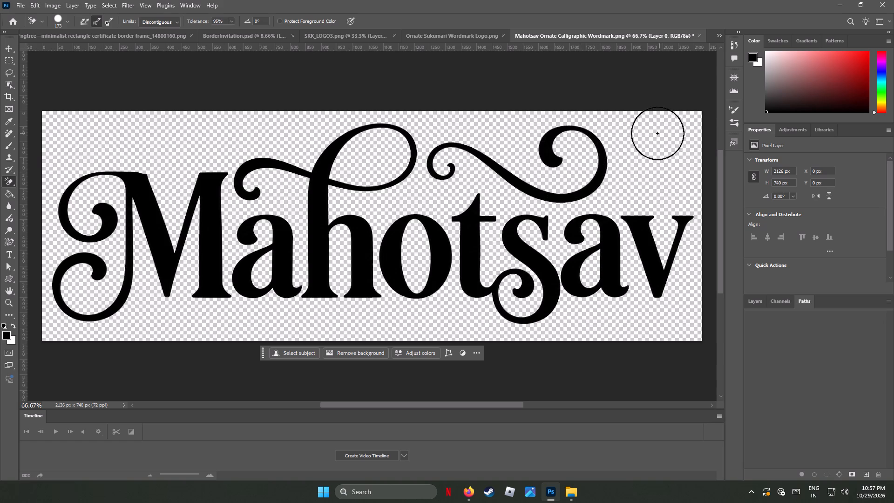
left_click_drag(657, 133, 60, 331)
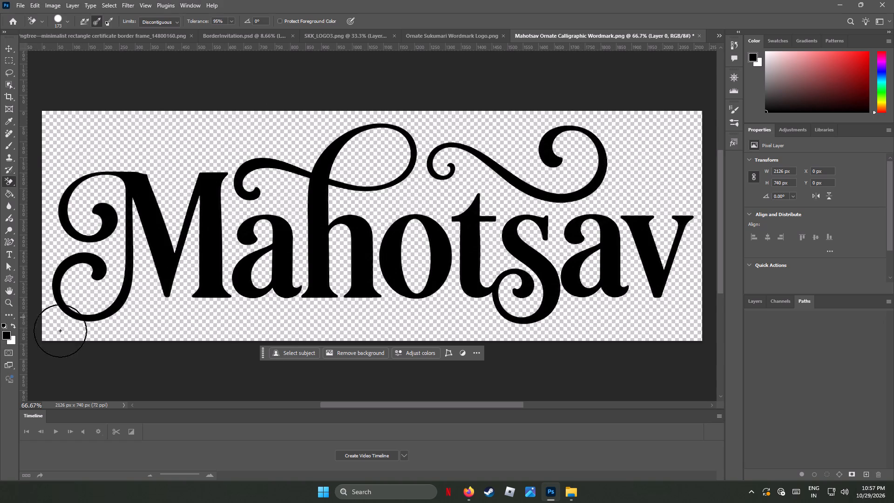
left_click_drag(60, 331, 22, 167)
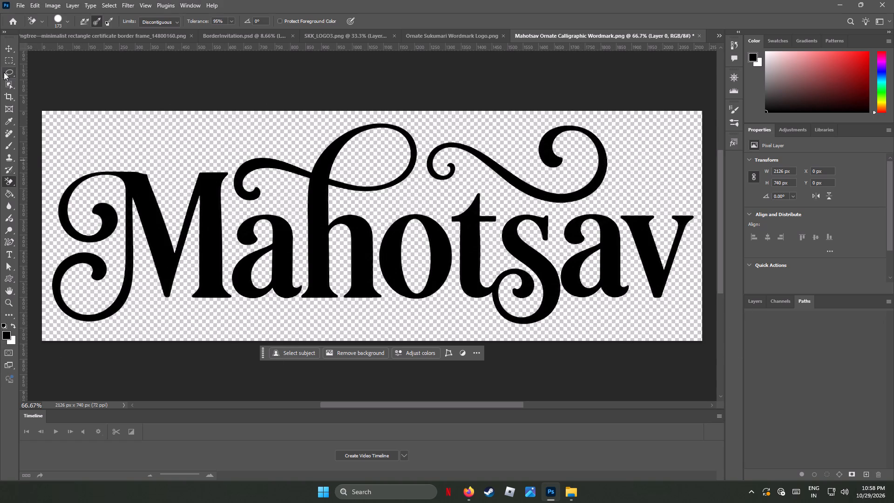